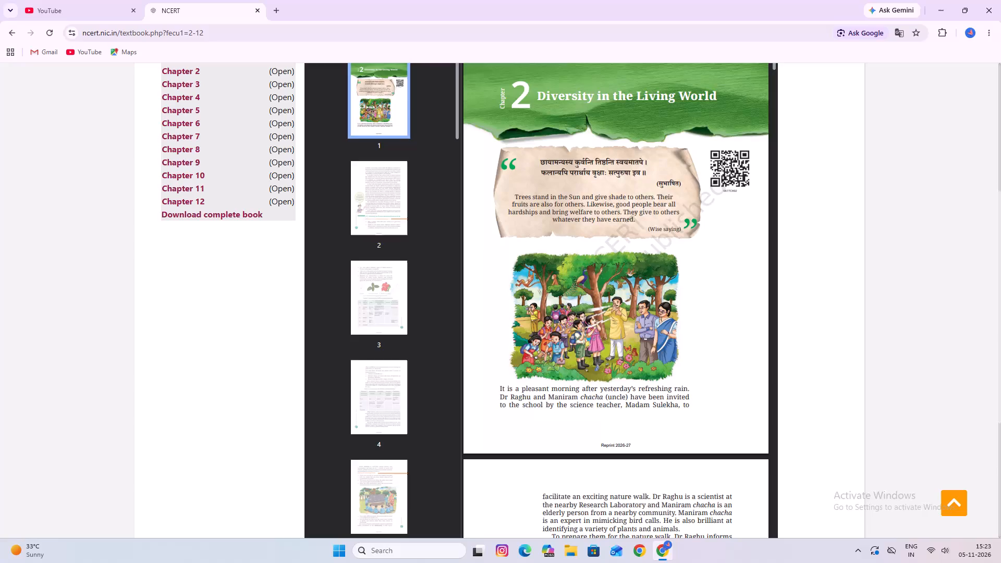
Search Google for "pixel" in a new tab and open the Pexels free stock photo site from the results.
left_click(279, 10)
left_click(368, 213)
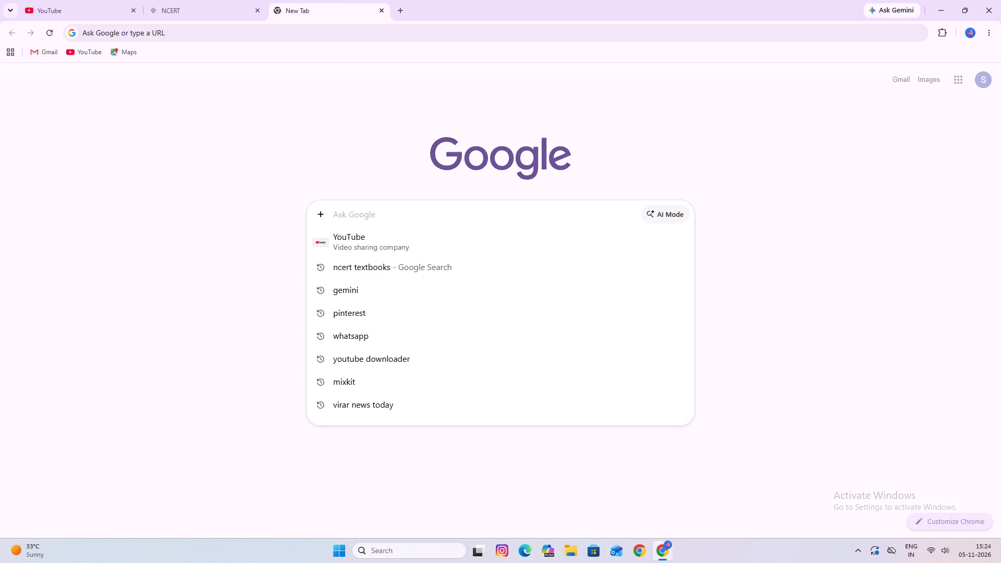
type("pi")
type("xel")
key("Return")
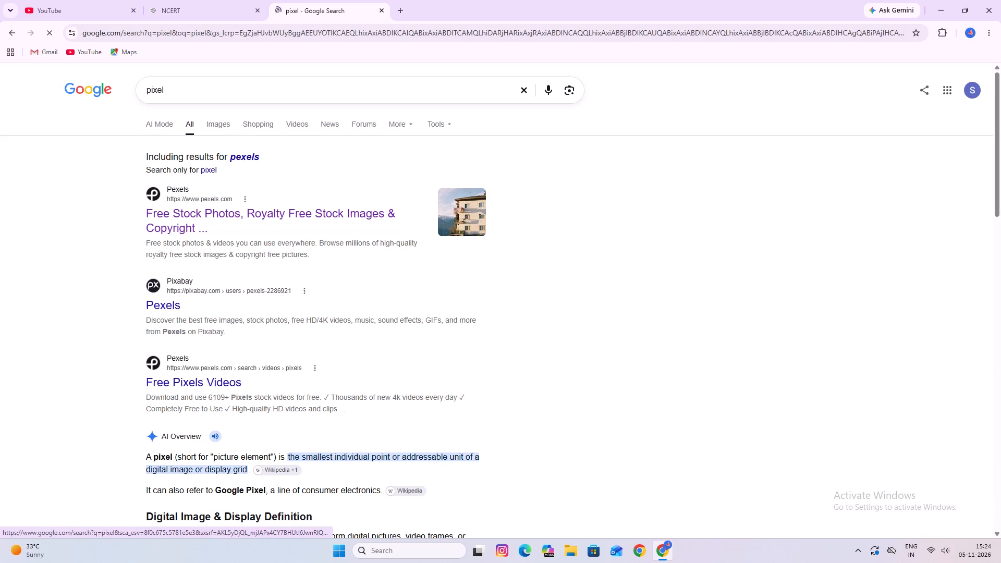
left_click(190, 215)
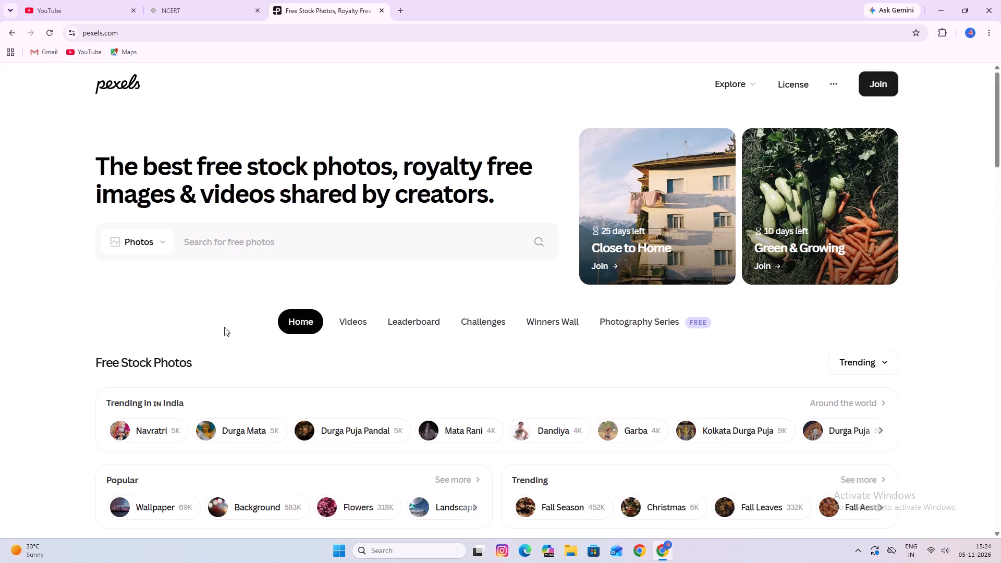
Search the Pexels video section for "90s asthetic".
left_click(357, 320)
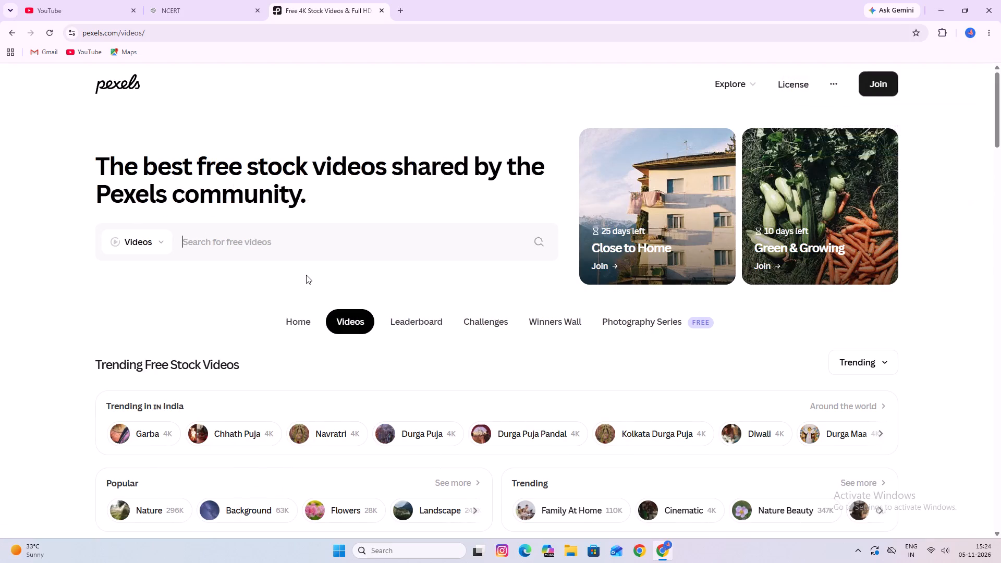
left_click(252, 237)
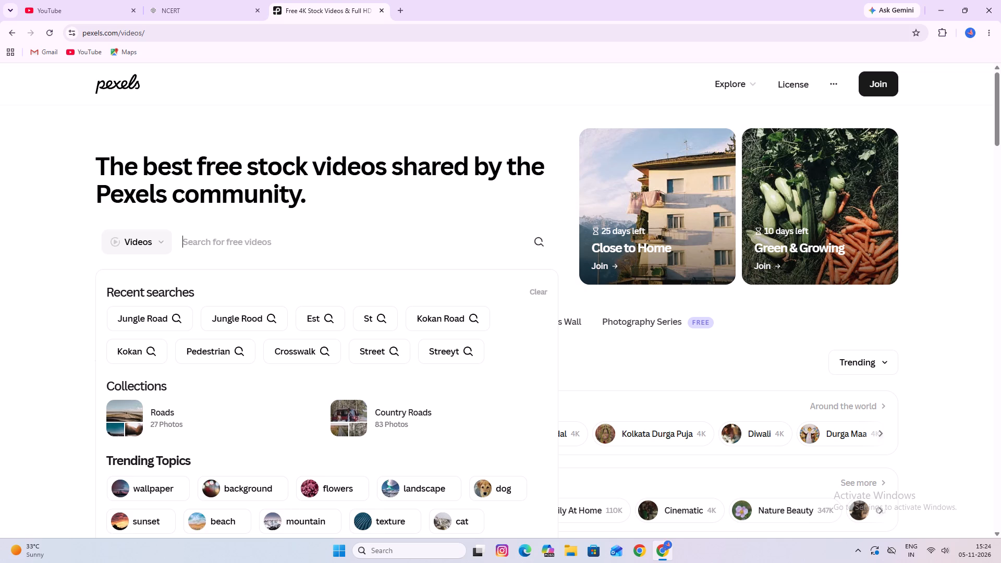
type("90s a")
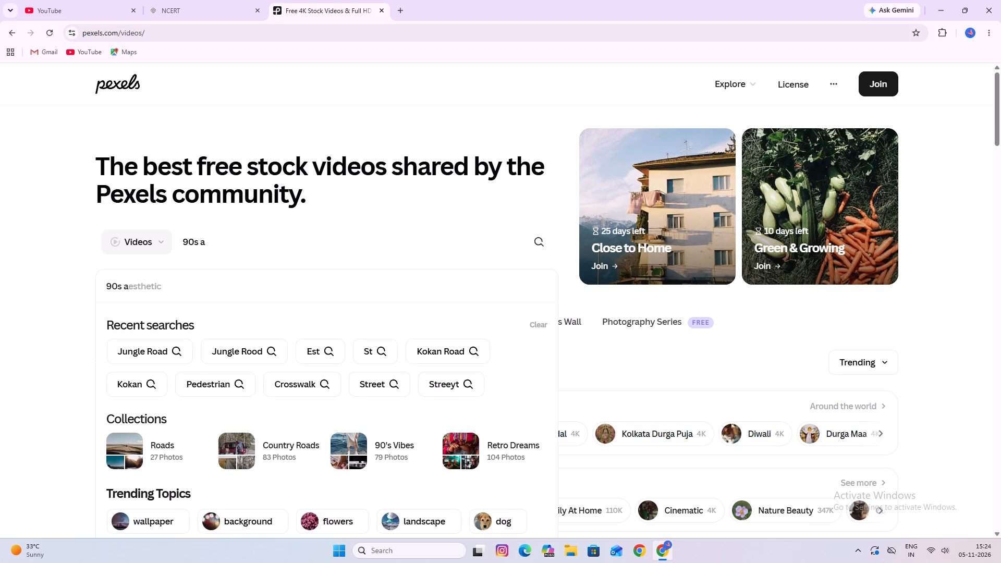
type("sthetic")
key("space")
key("Return")
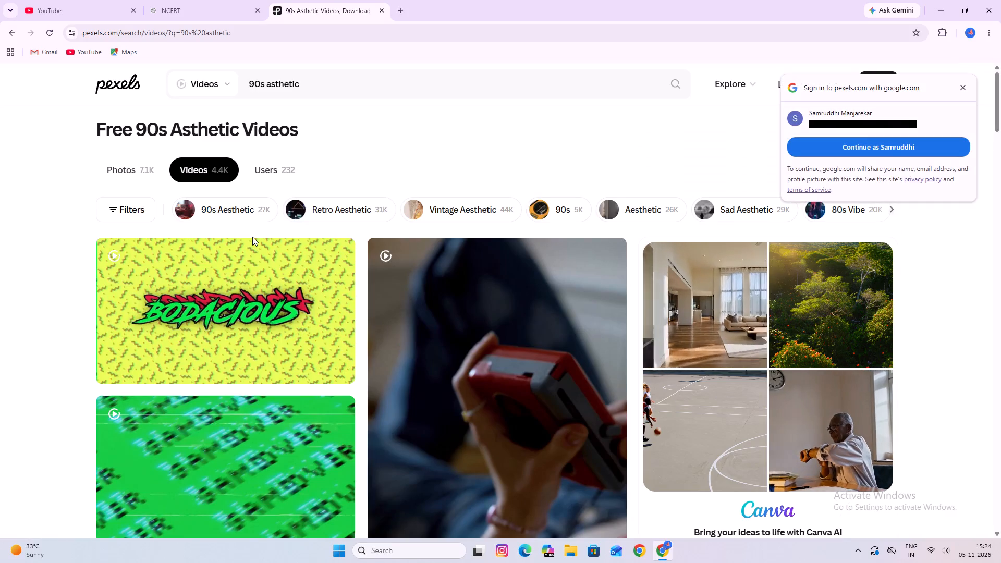
Look through the 90s aesthetic video results for usable retro footage.
scroll(338, 347, "down", 5)
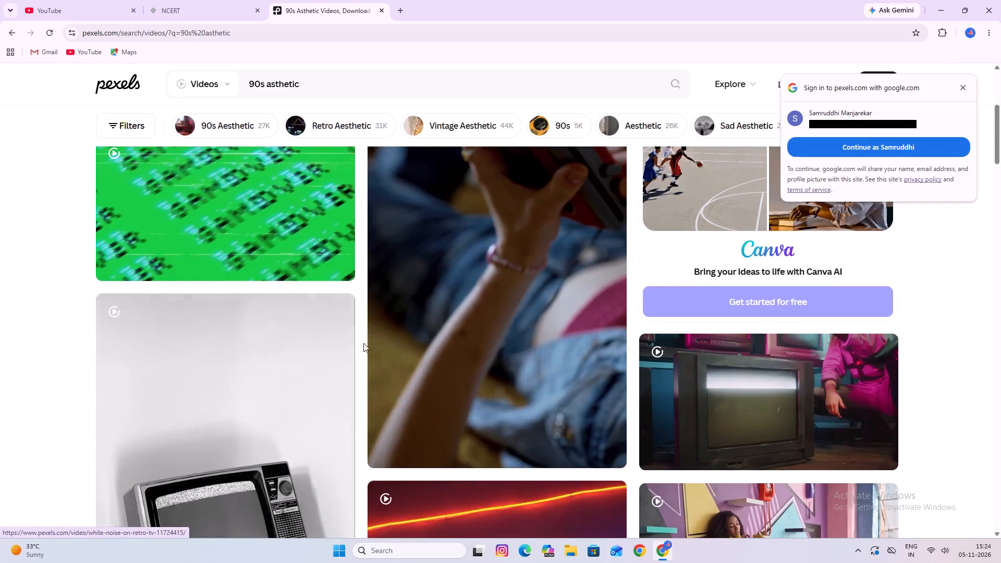
scroll(379, 343, "down", 3)
scroll(491, 364, "down", 7)
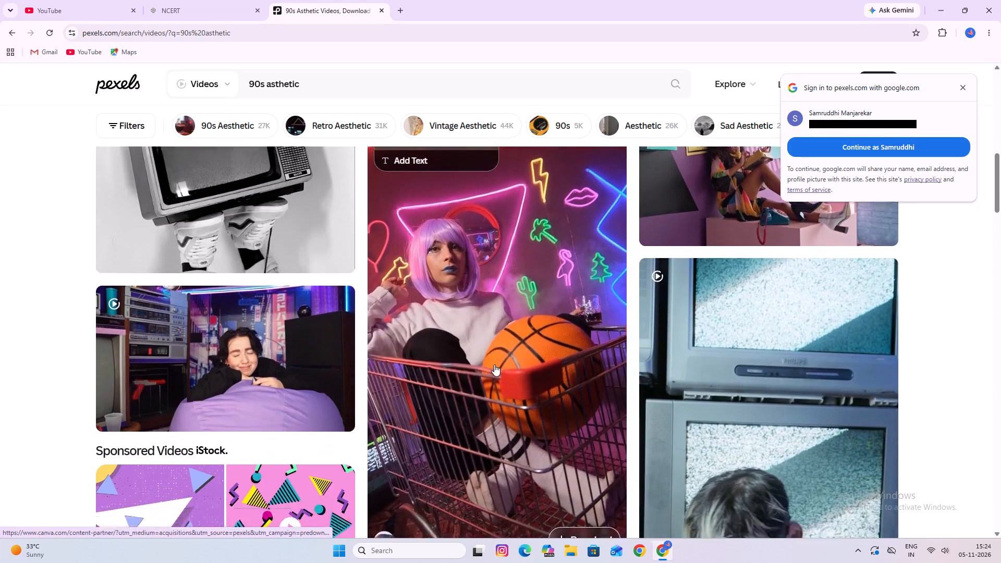
scroll(494, 364, "down", 7)
scroll(346, 160, "down", 2)
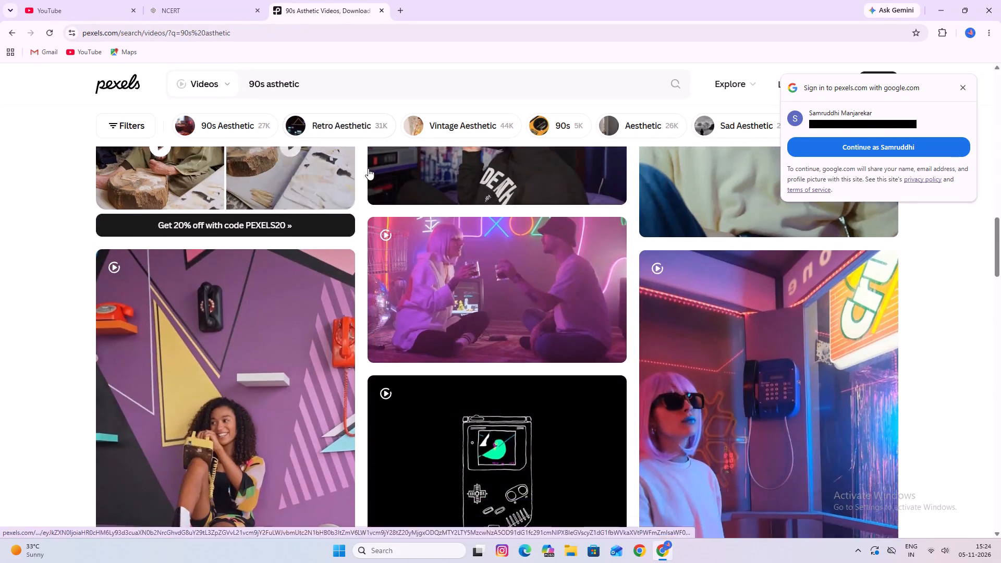
scroll(368, 168, "down", 7)
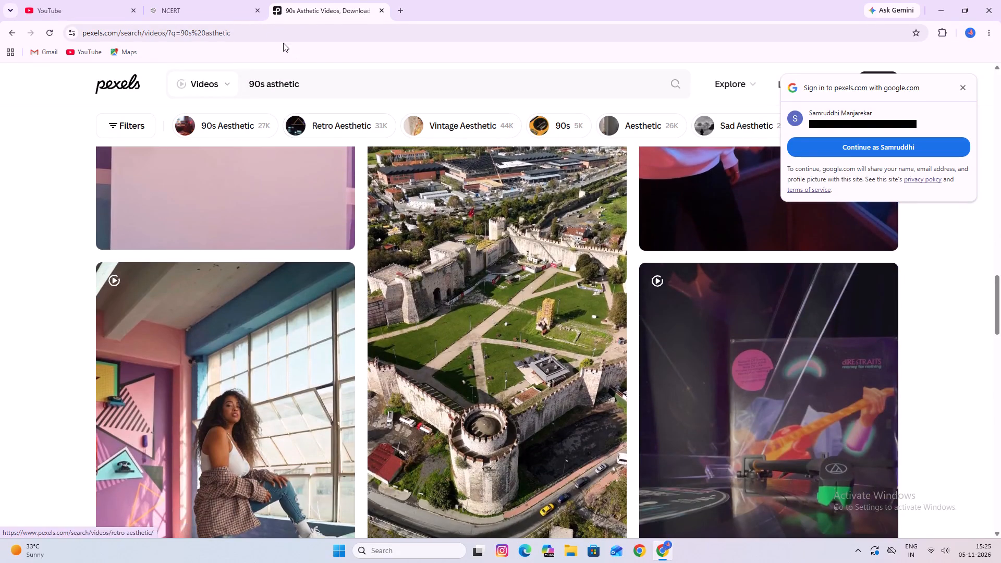
Replace the Pexels video search with "old video".
left_click_drag(302, 86, 241, 85)
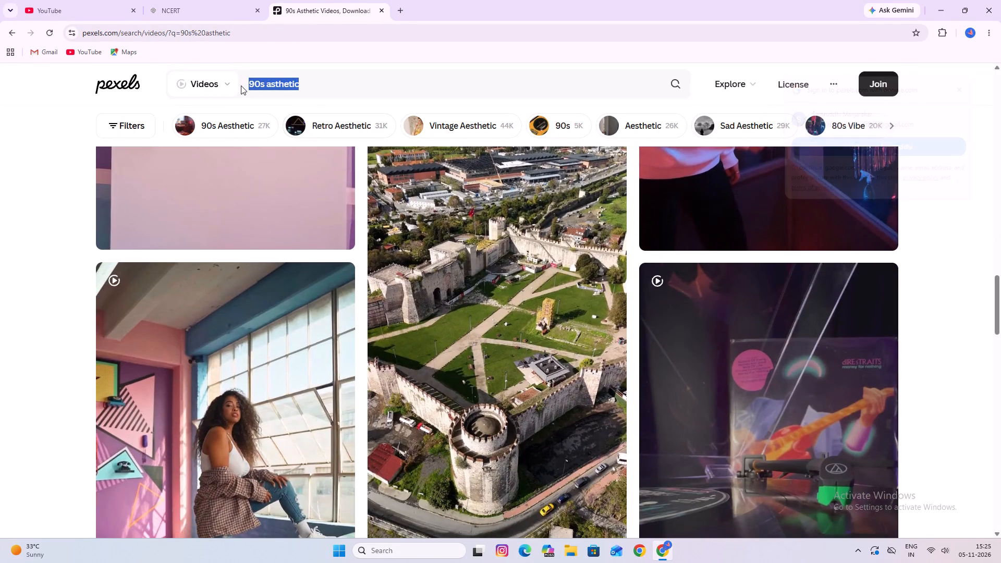
type("ol")
type("d")
key("space")
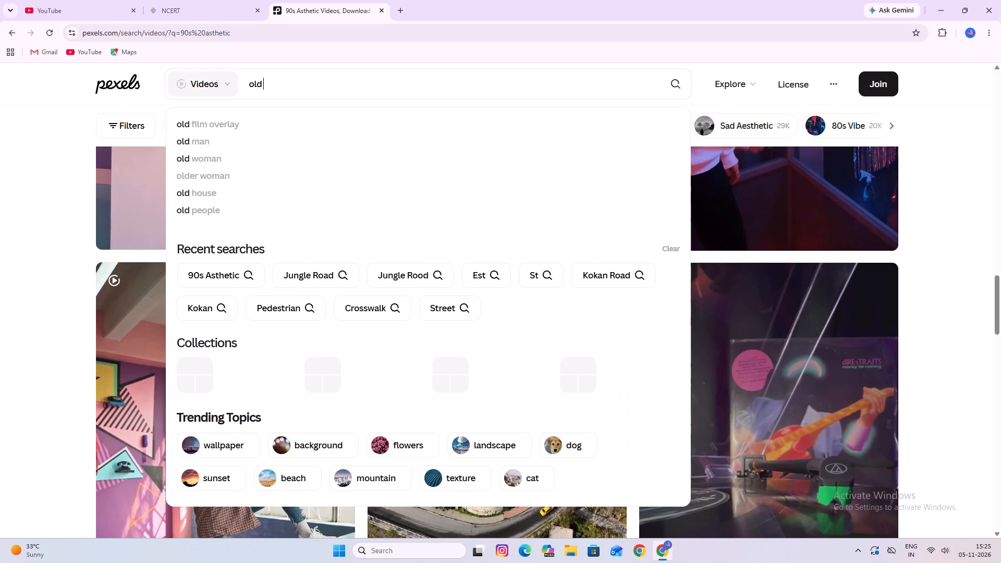
type("video")
key("Return")
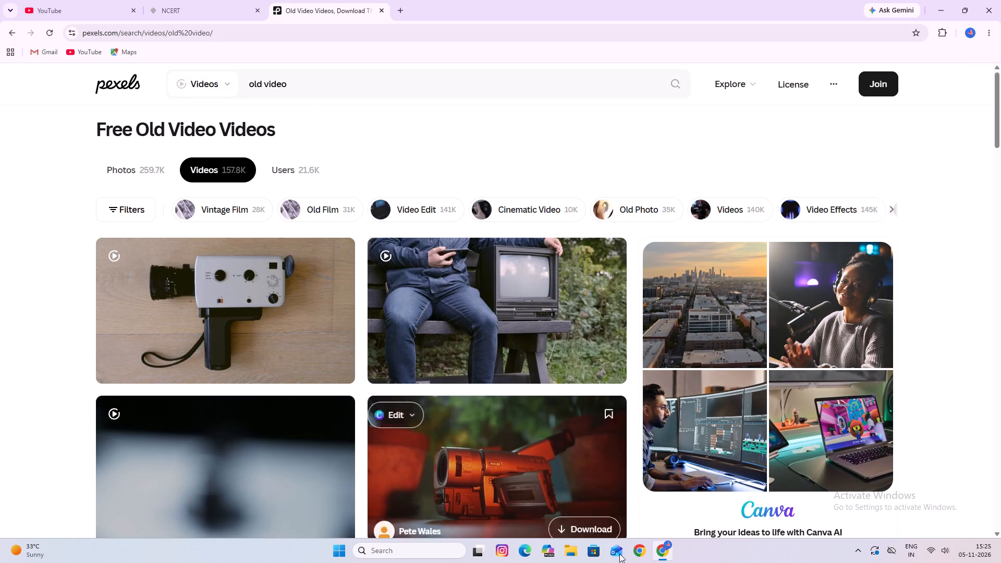
Examine the old video results for vintage film-style clips, and close the Pexels tab when finished.
scroll(446, 358, "down", 7)
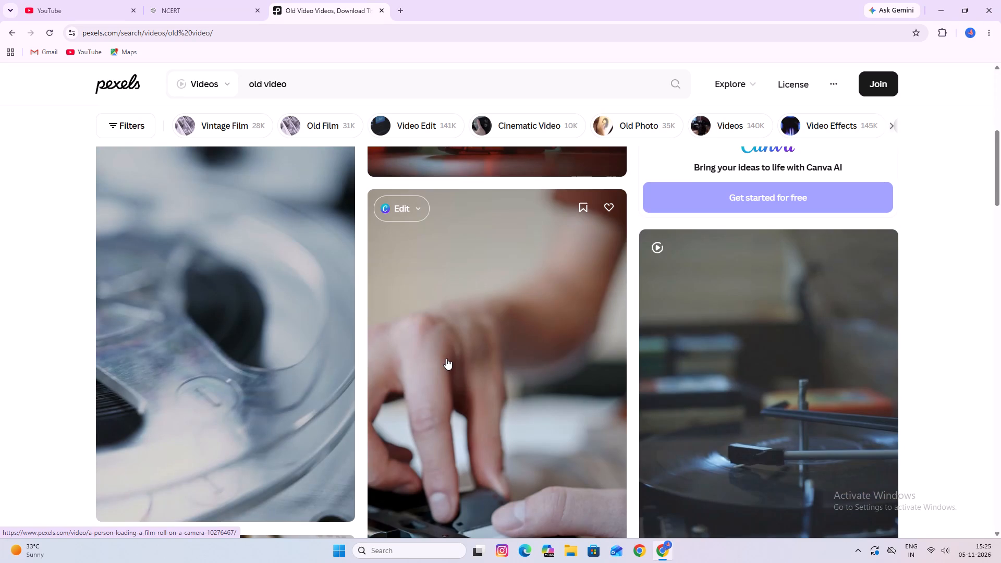
scroll(446, 358, "down", 13)
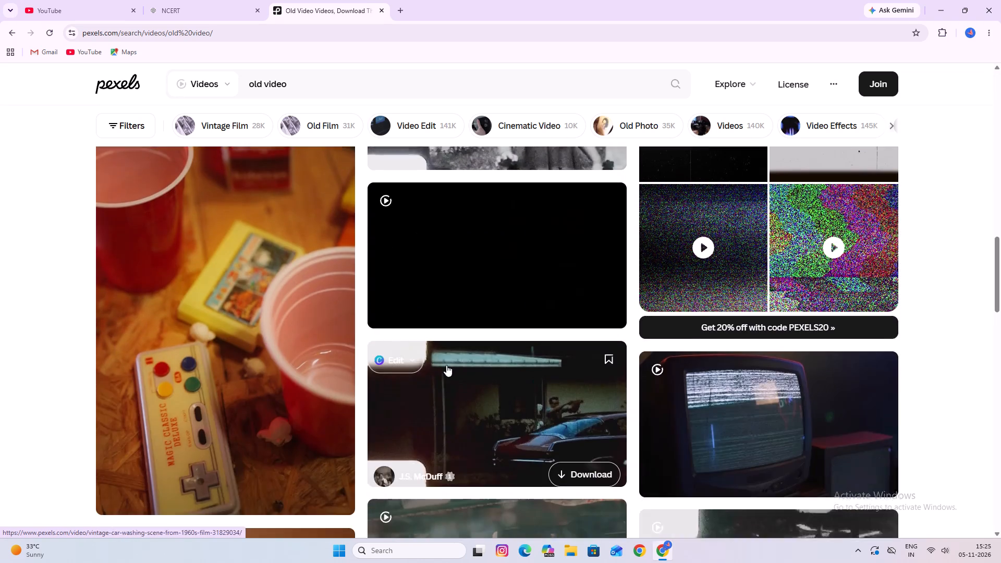
scroll(446, 365, "down", 3)
scroll(446, 365, "up", 4)
scroll(446, 365, "down", 5)
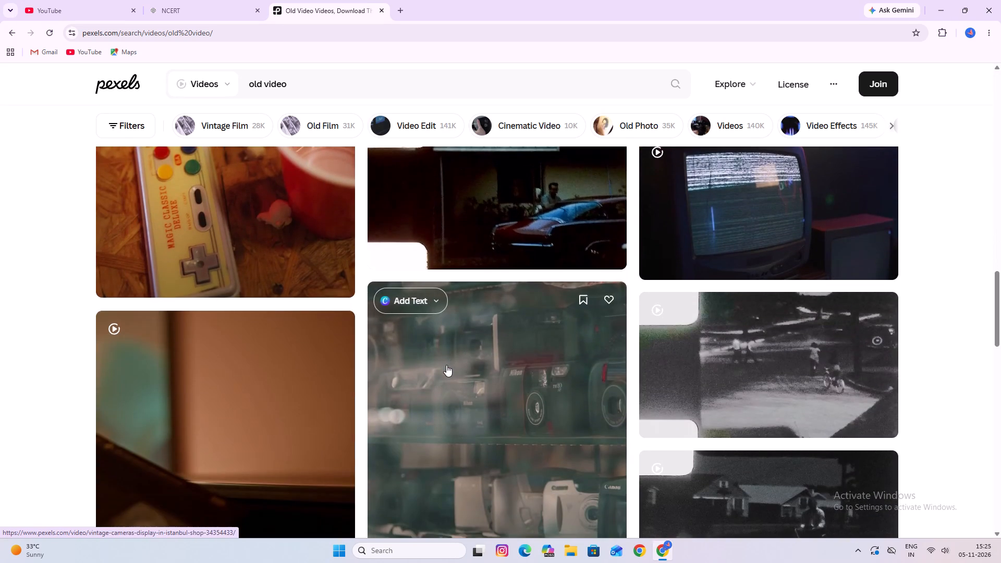
scroll(520, 224, "up", 1)
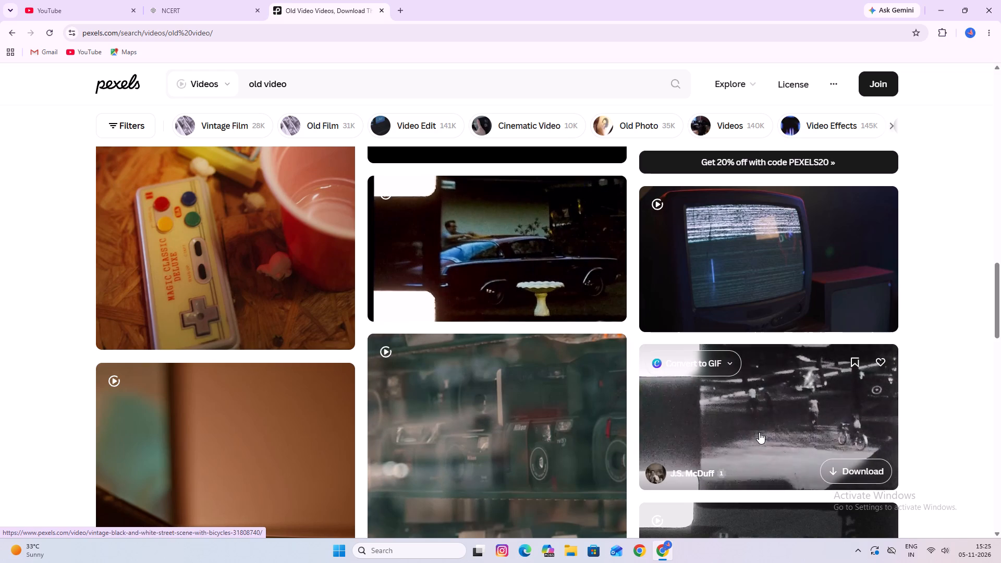
scroll(759, 432, "down", 4)
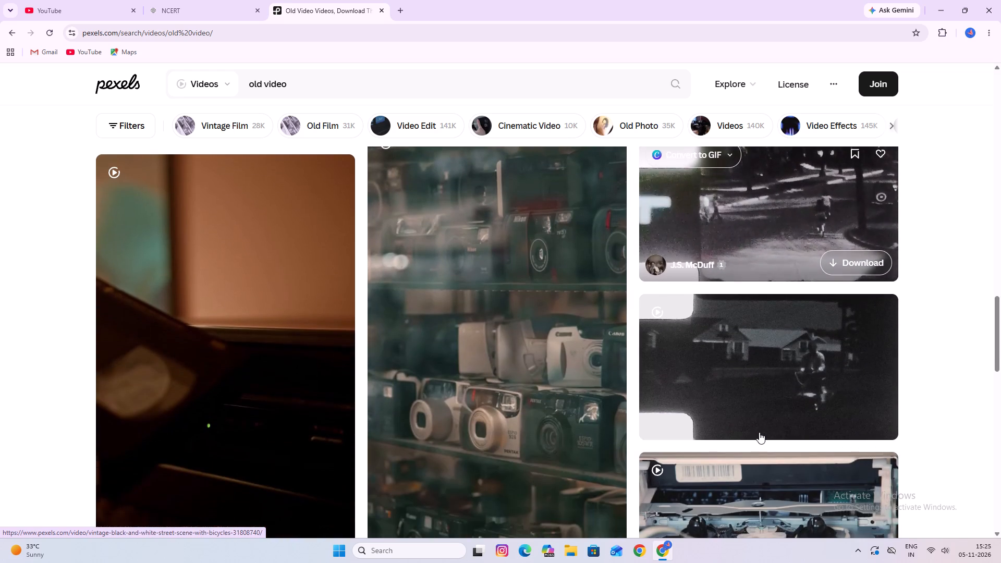
scroll(759, 393, "down", 4)
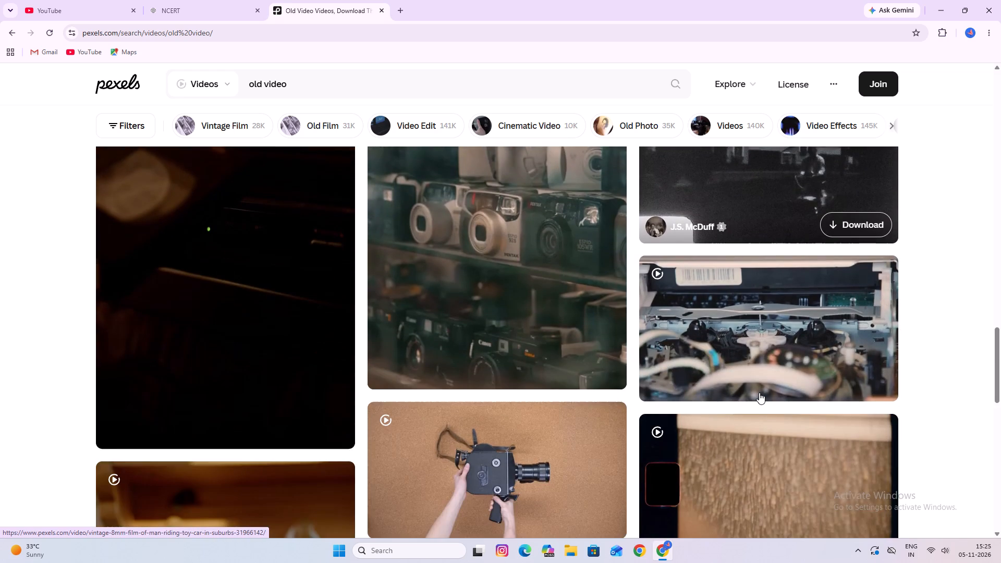
scroll(642, 381, "down", 4)
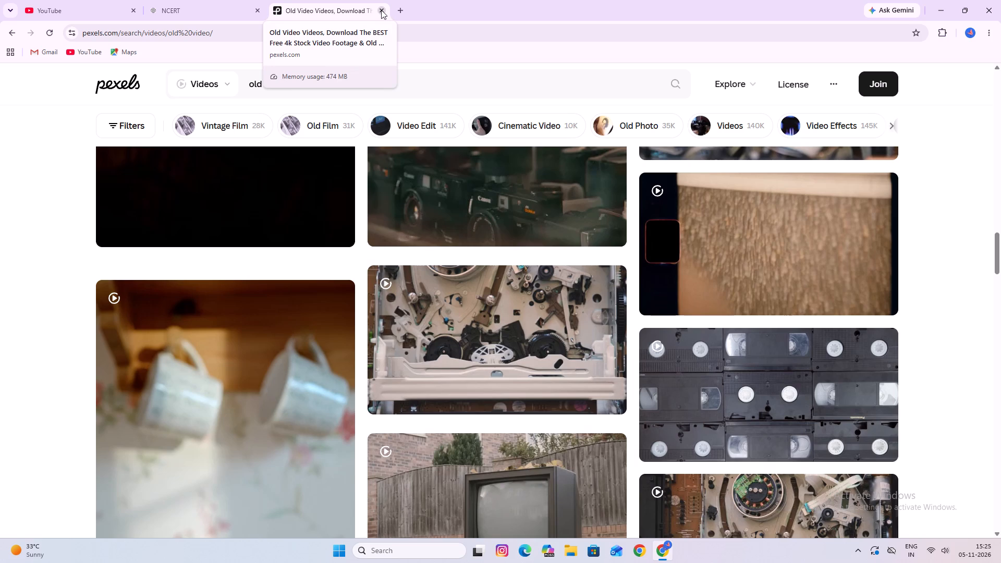
left_click(381, 10)
Search Google for "pinterest" in a new tab and open the Pinterest site.
left_click(277, 8)
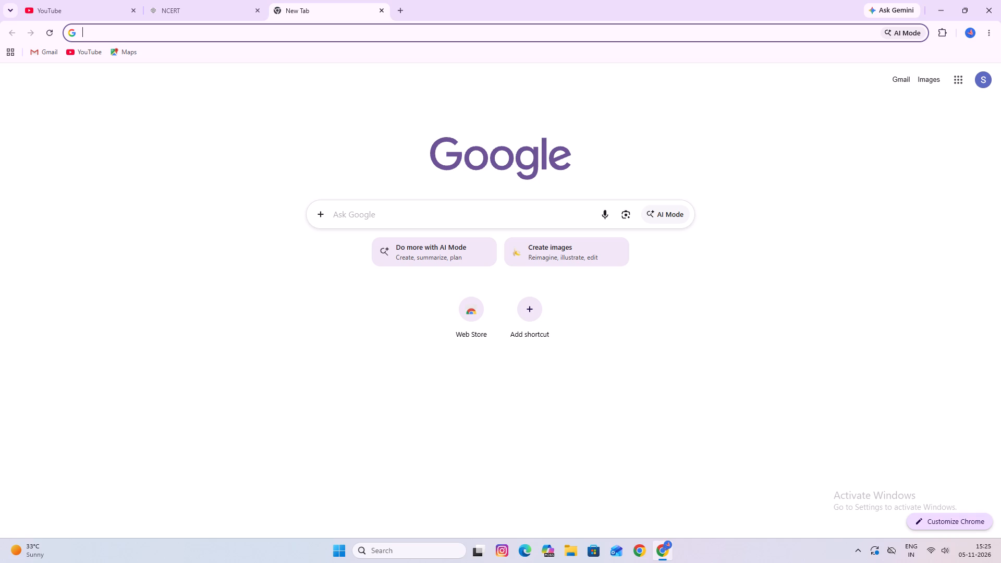
left_click(376, 216)
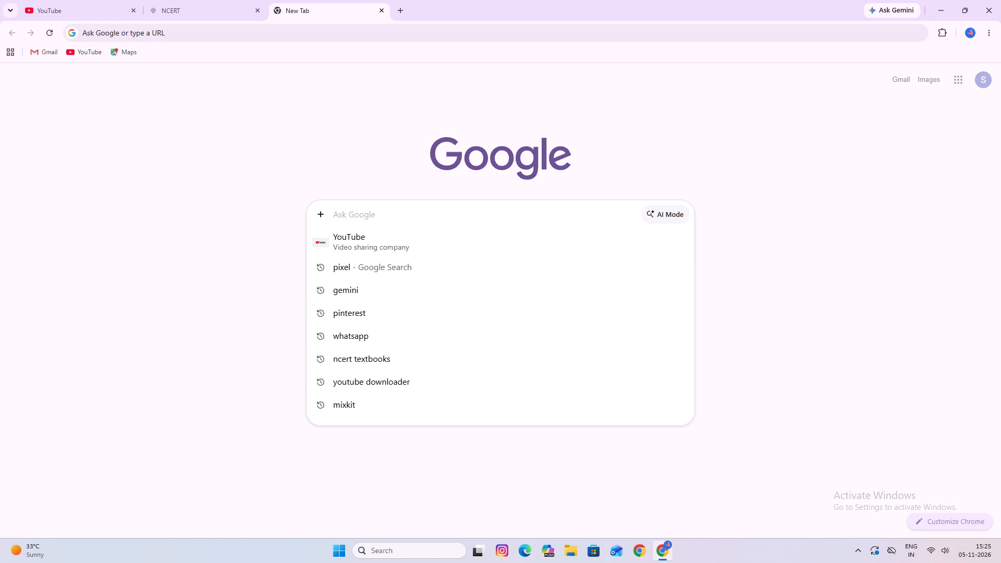
type("pintere")
type("st")
key("space")
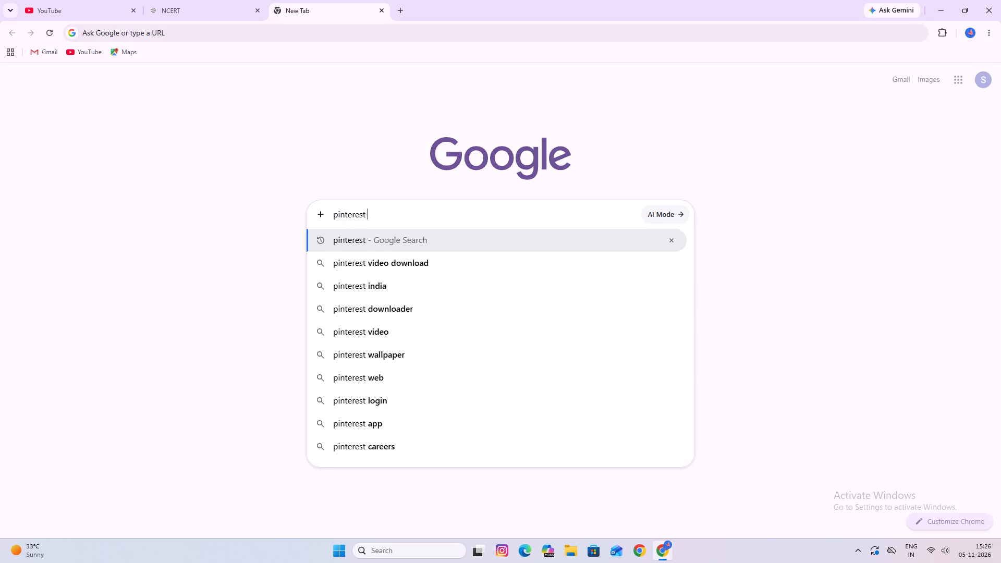
key("Return")
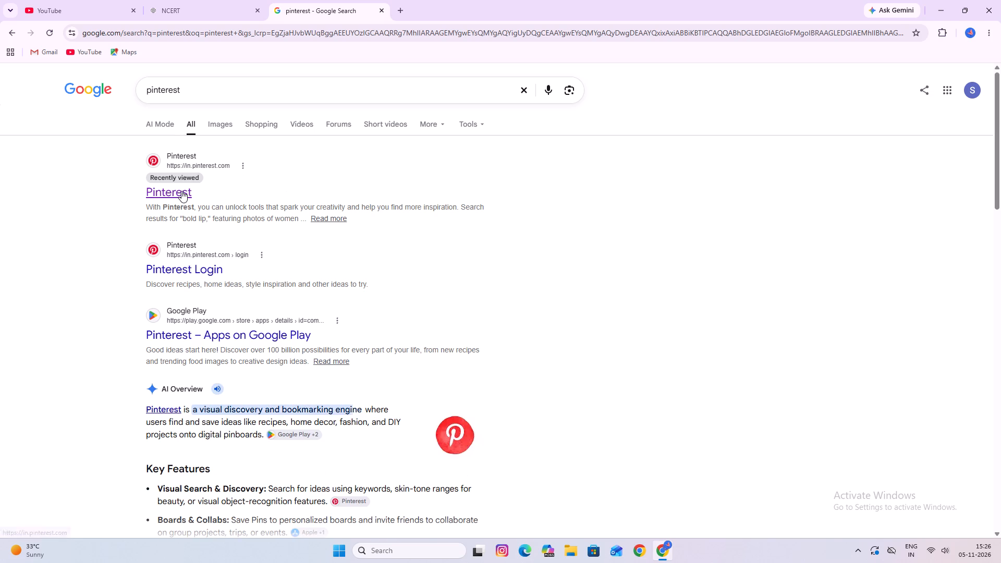
left_click(181, 191)
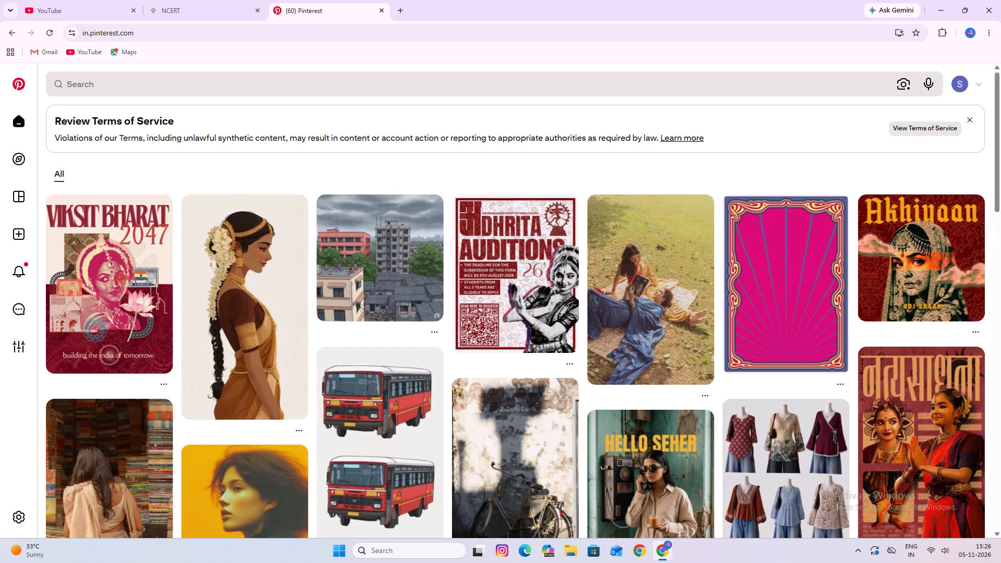
Search Pinterest for "90s mumbai" and look over the pins.
left_click(273, 85)
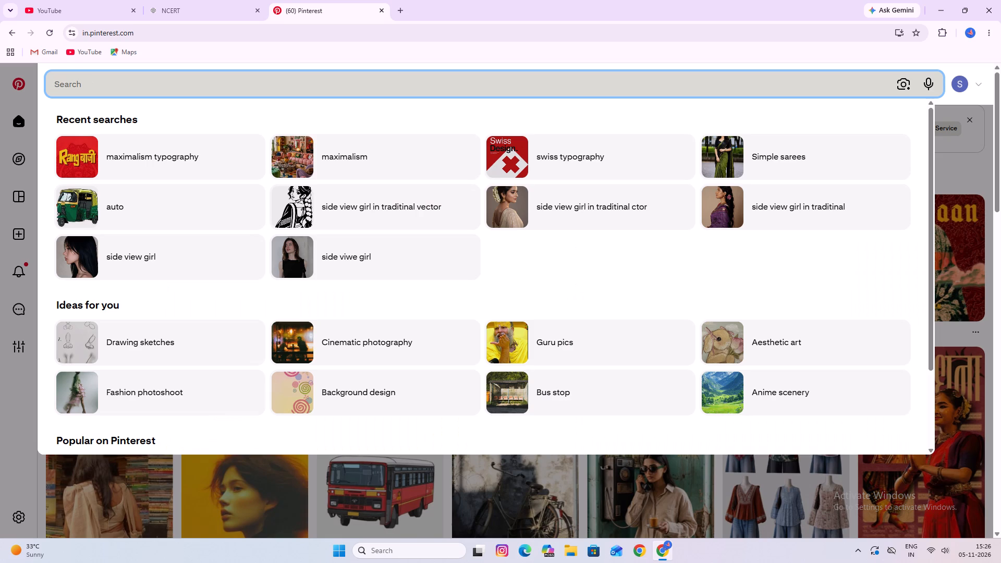
type("90s mumbai")
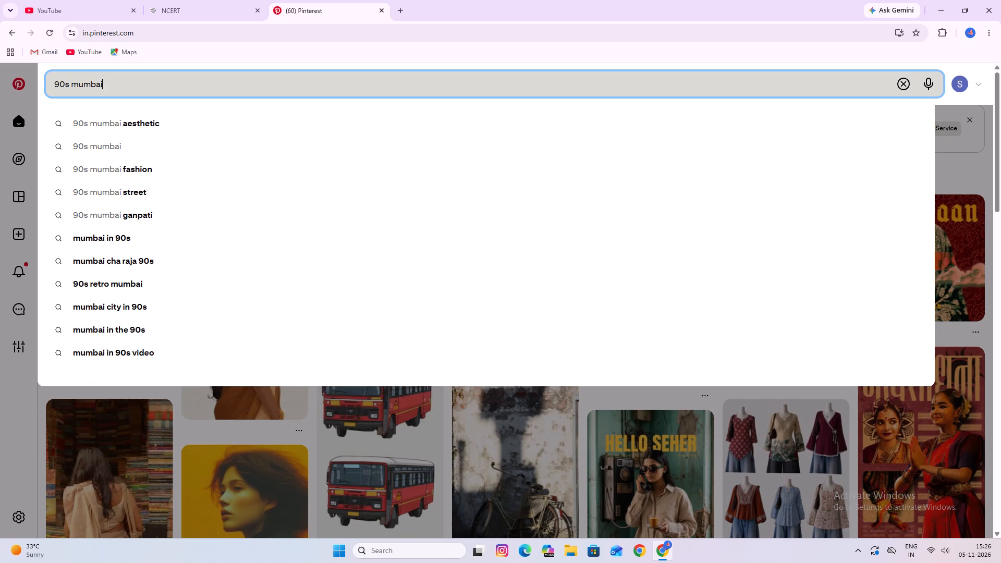
key("space")
key("Return")
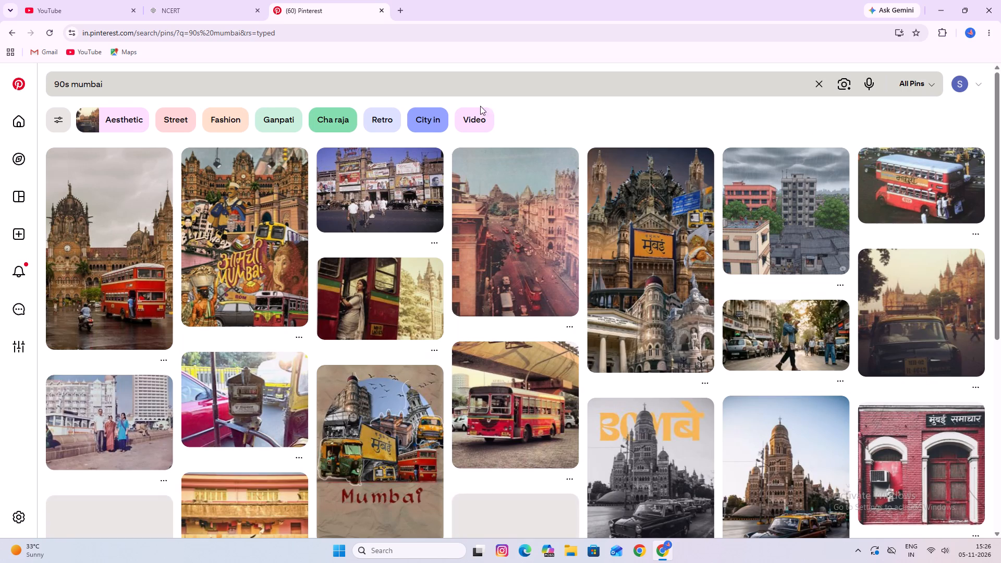
scroll(437, 337, "down", 5)
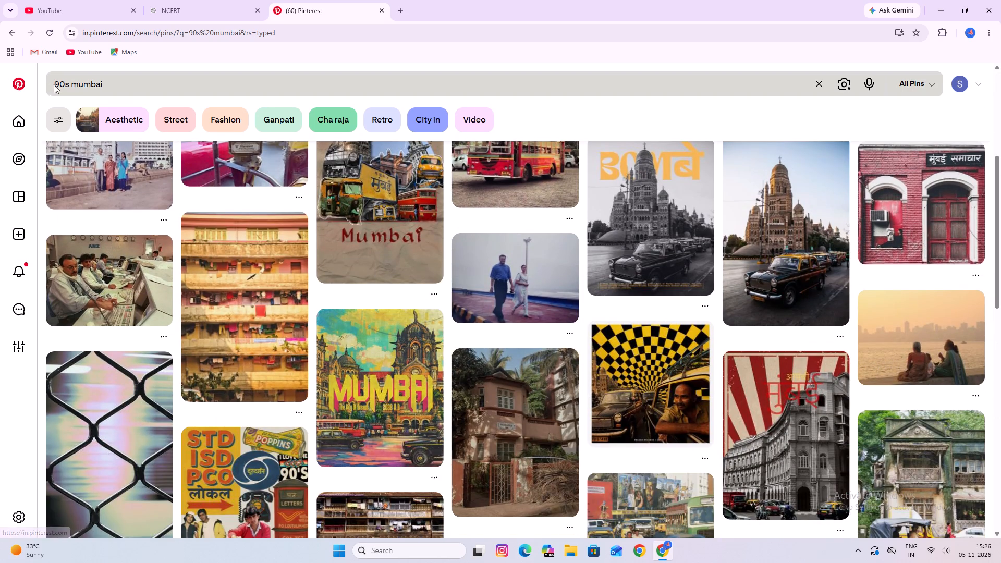
Change the Pinterest search from 90s to "old mumbai".
left_click_drag(68, 84, 51, 84)
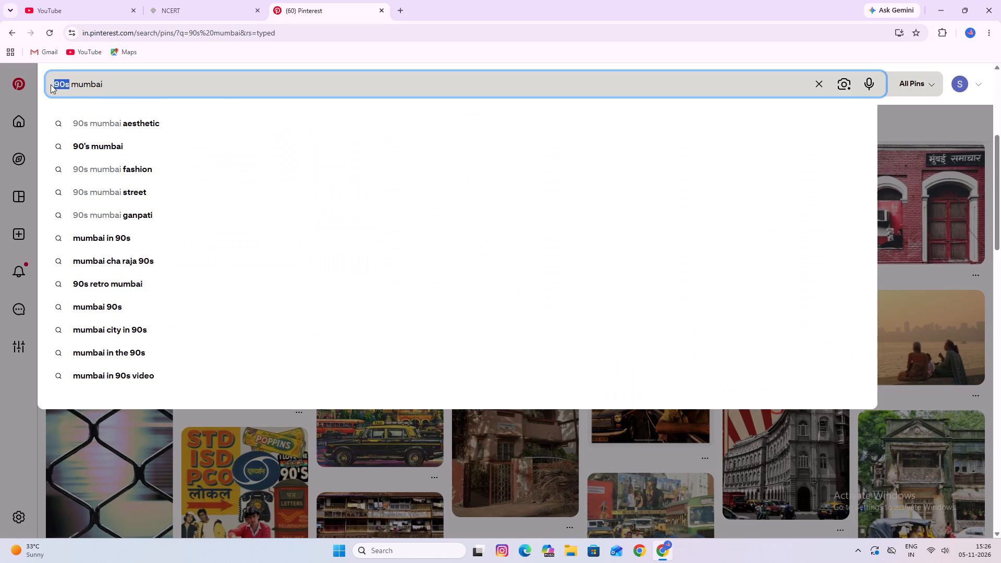
type("old")
key("space")
key("Return")
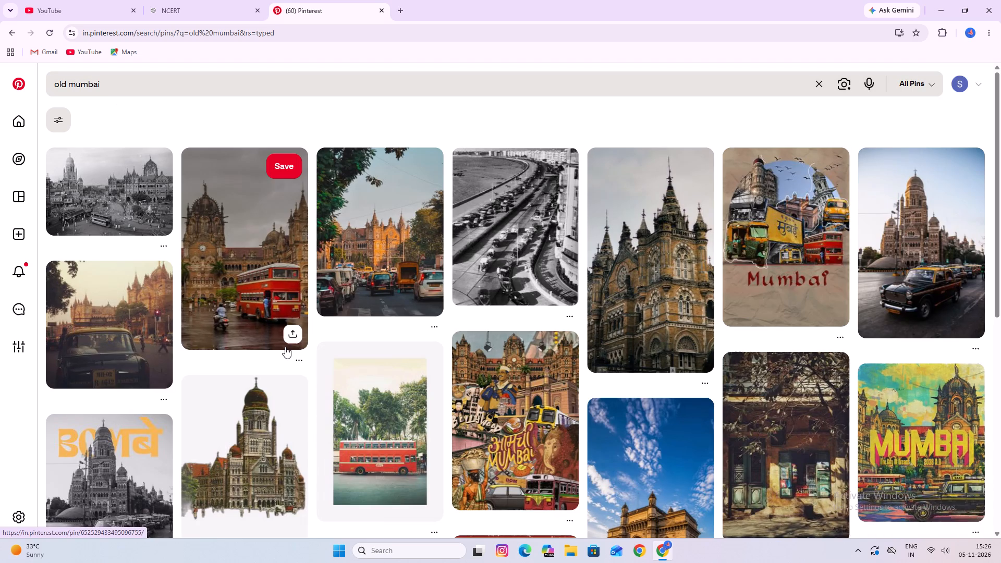
Examine the "old mumbai" pins for vintage street, building, bus and taxi reference images.
scroll(285, 347, "down", 3)
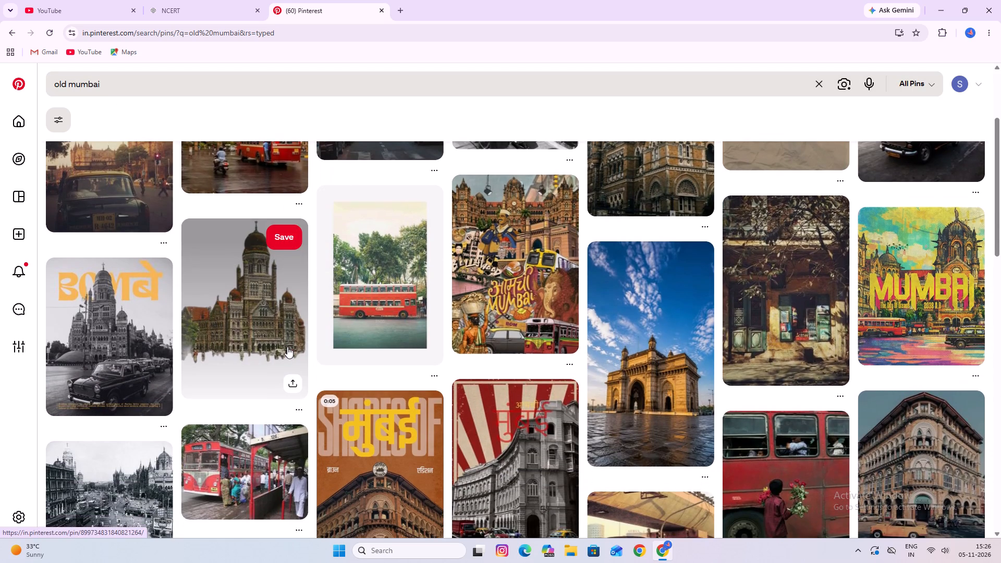
scroll(288, 347, "down", 2)
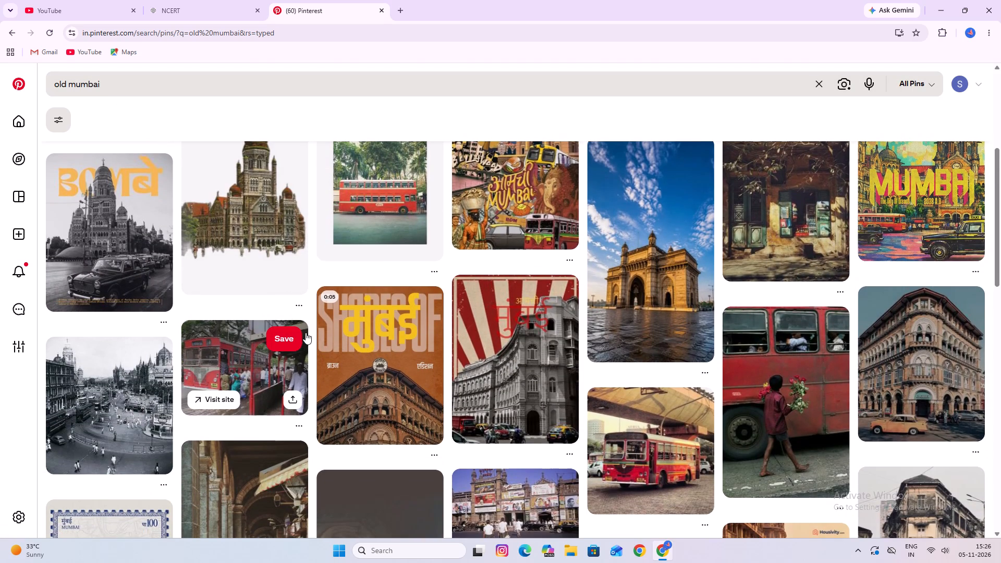
scroll(306, 333, "down", 1)
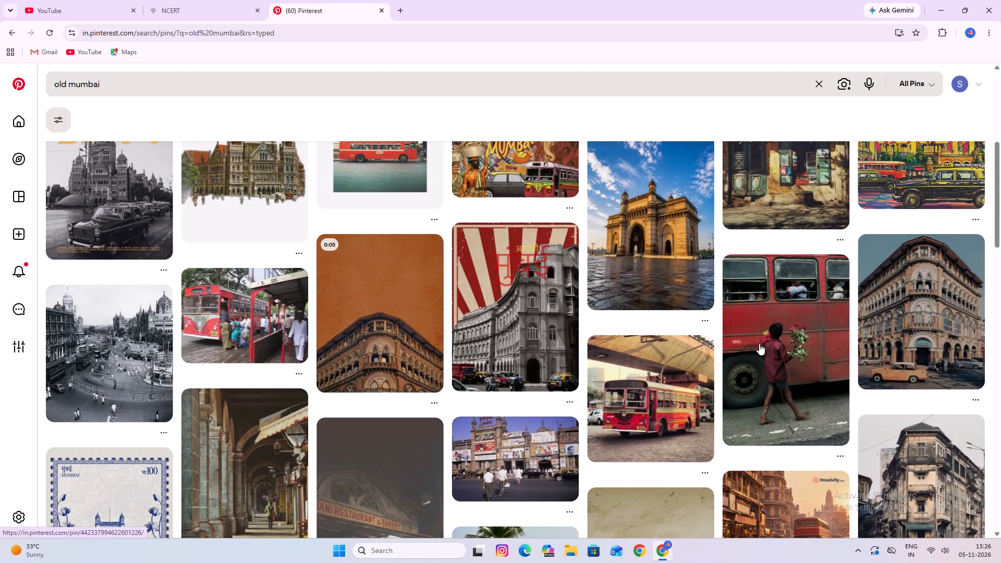
scroll(535, 367, "down", 7)
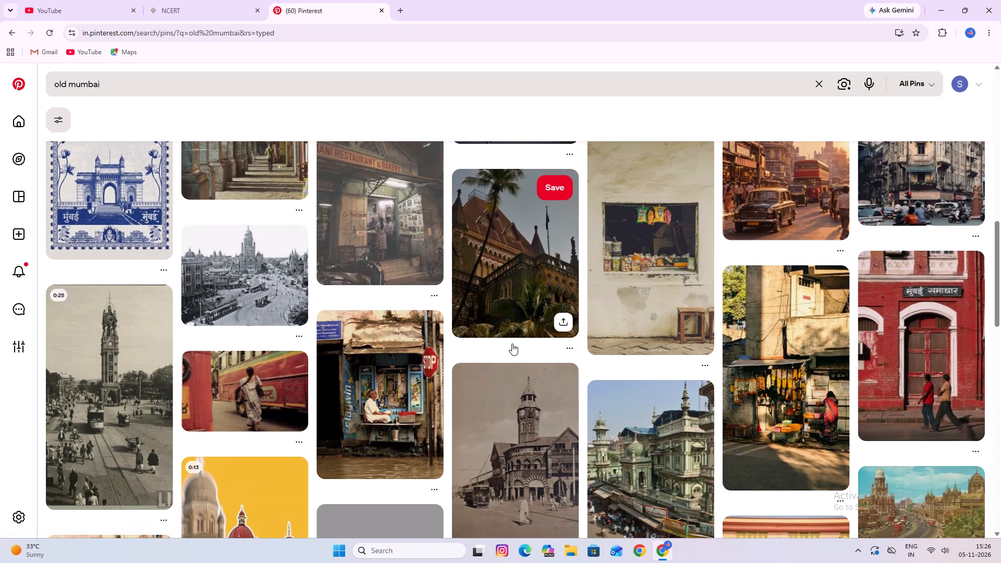
scroll(512, 344, "down", 8)
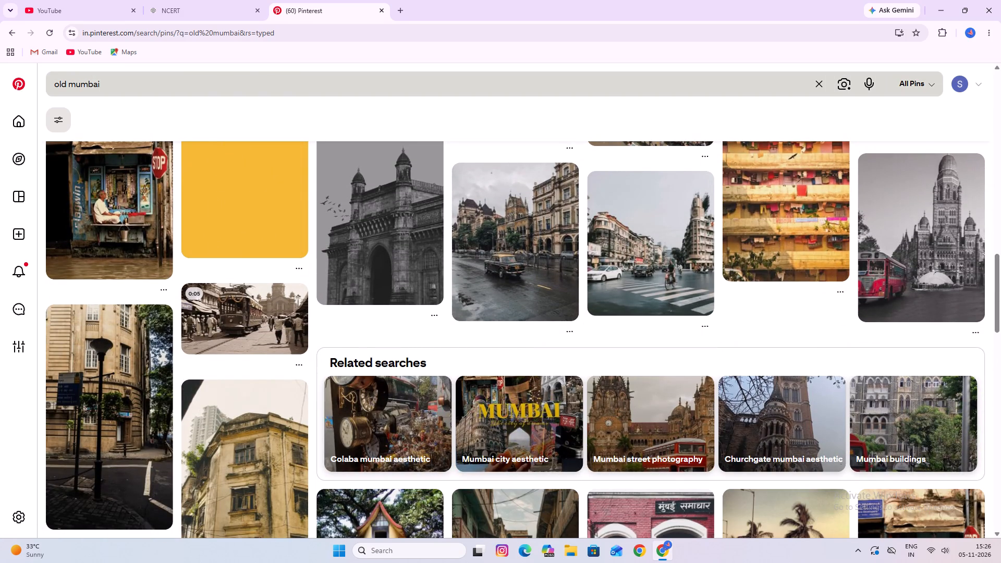
scroll(392, 328, "down", 4)
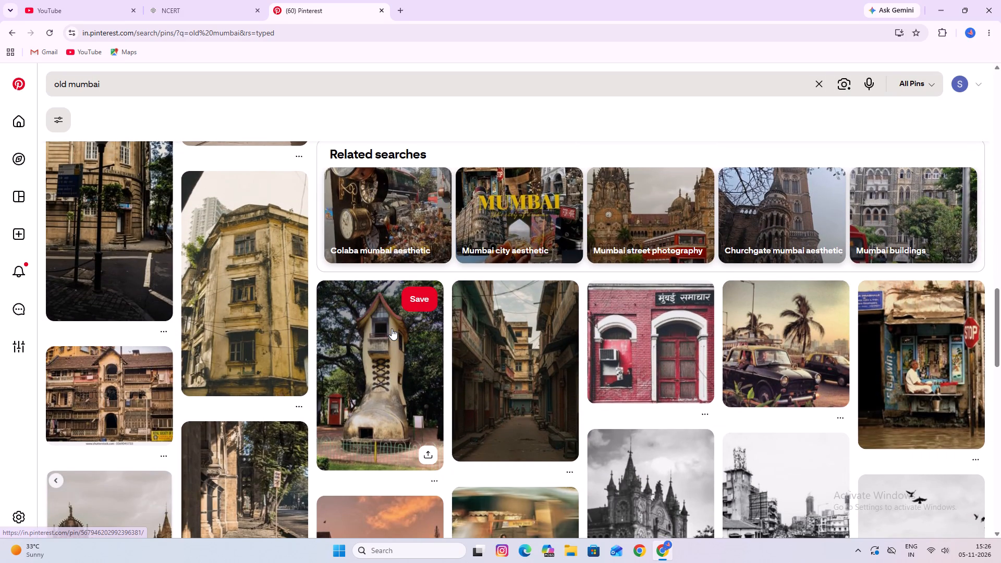
scroll(546, 362, "down", 2)
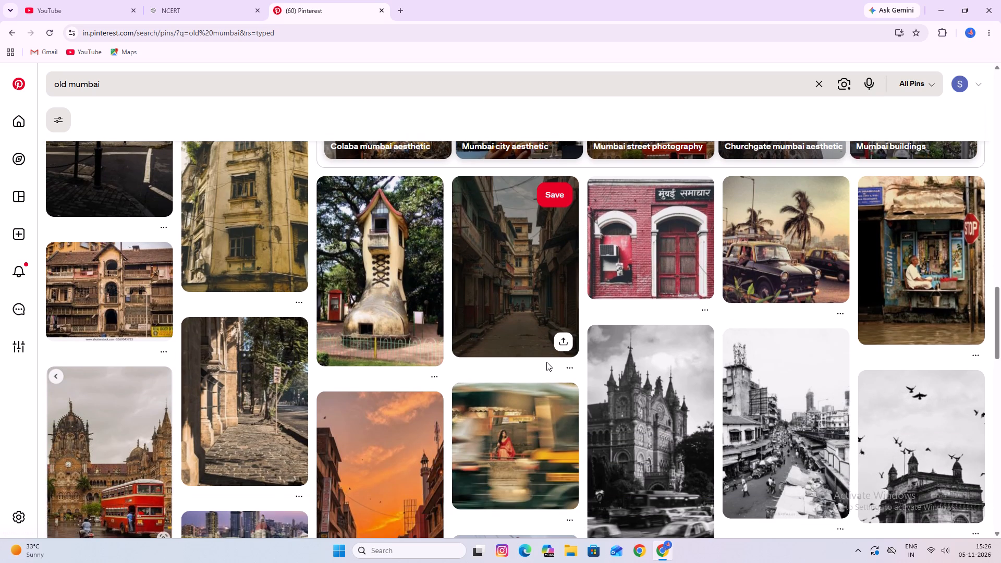
scroll(546, 362, "down", 8)
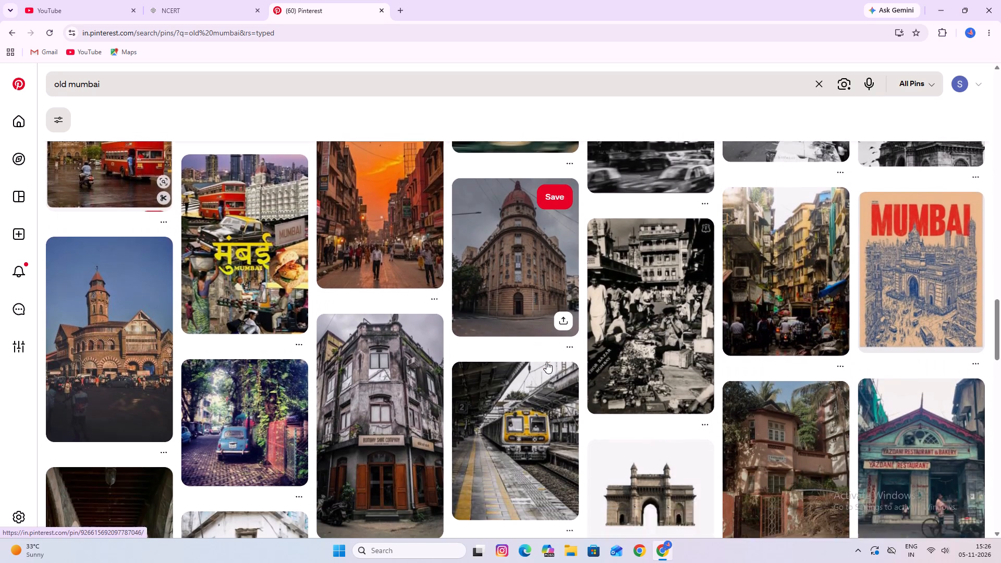
scroll(546, 362, "down", 4)
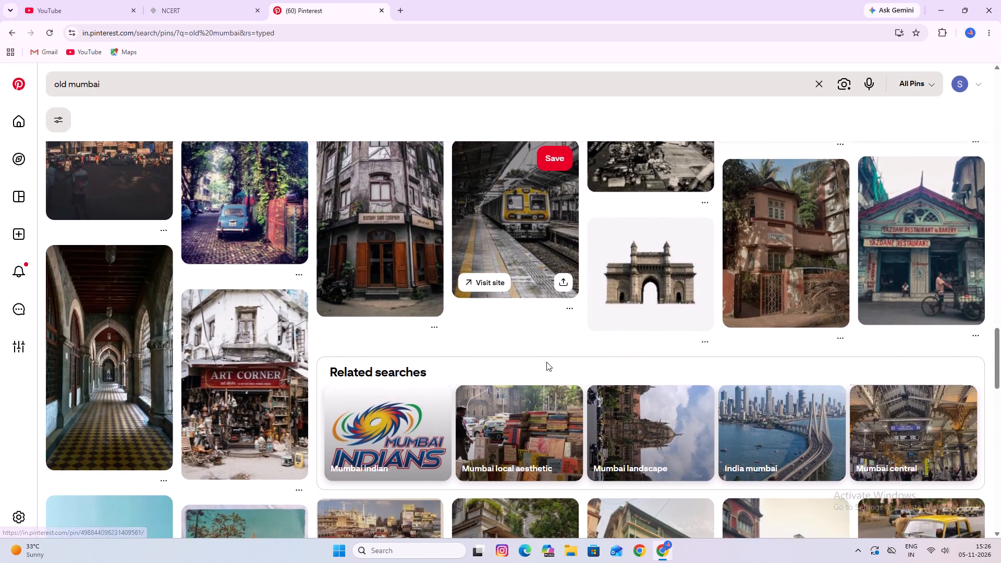
scroll(546, 362, "down", 8)
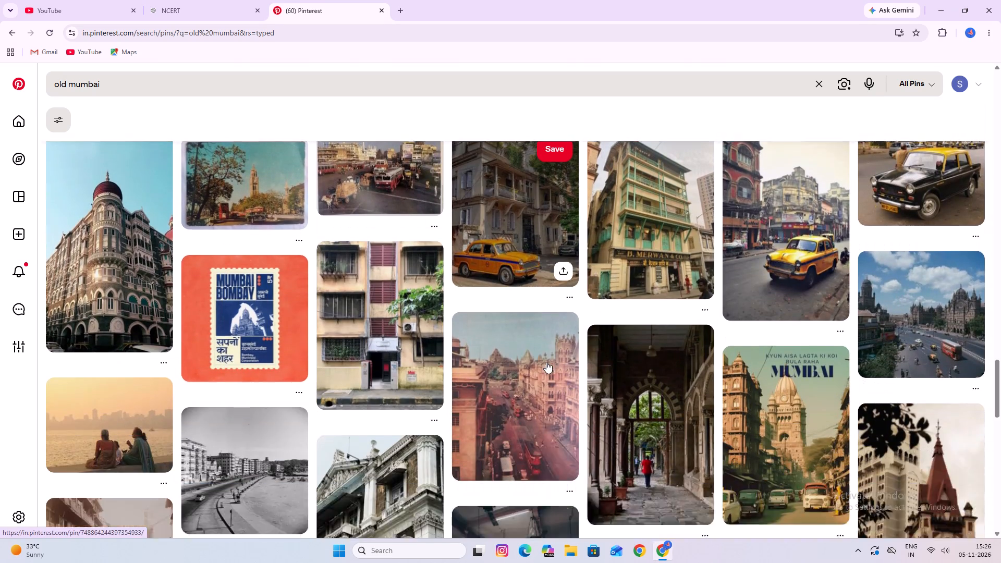
scroll(546, 362, "down", 13)
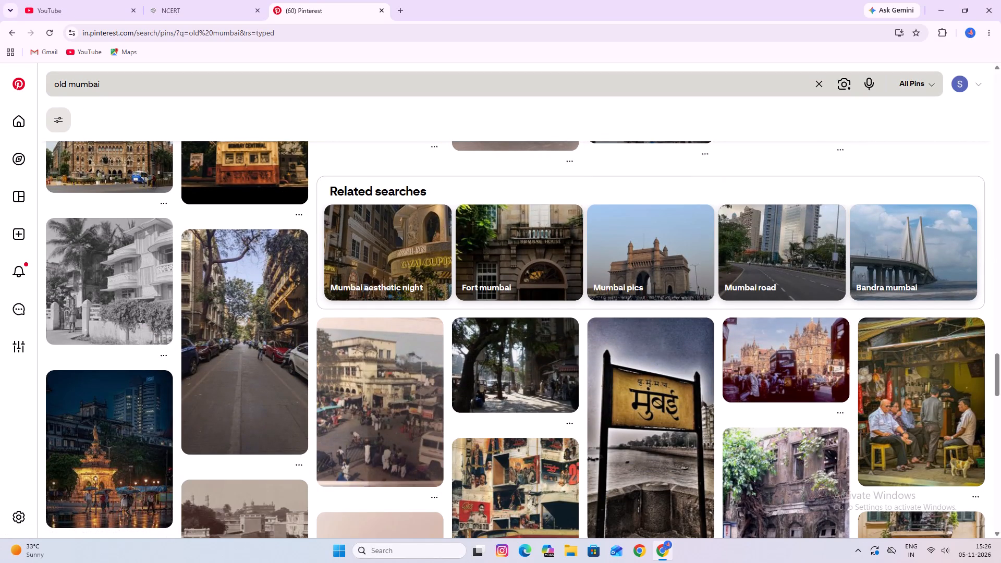
Refine the Pinterest search to "old mumbai pictures" and look over the first pins.
left_click(106, 85)
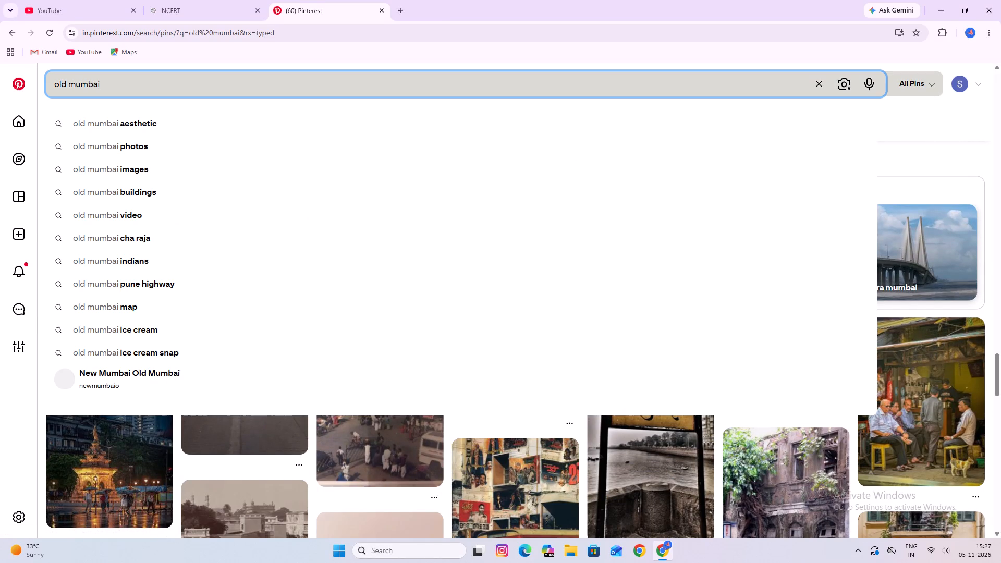
key("space")
type("p")
type("ictures")
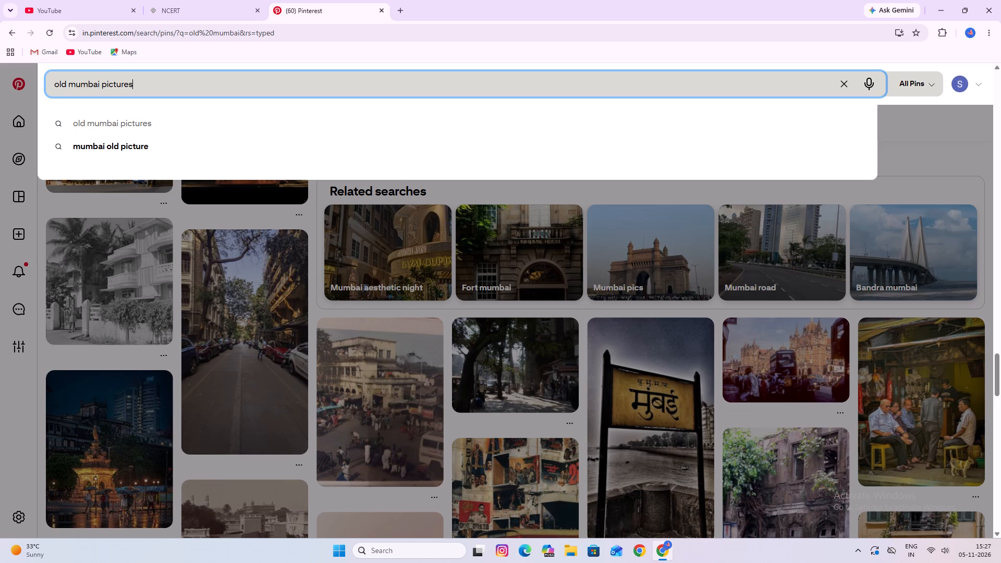
key("space")
key("Return")
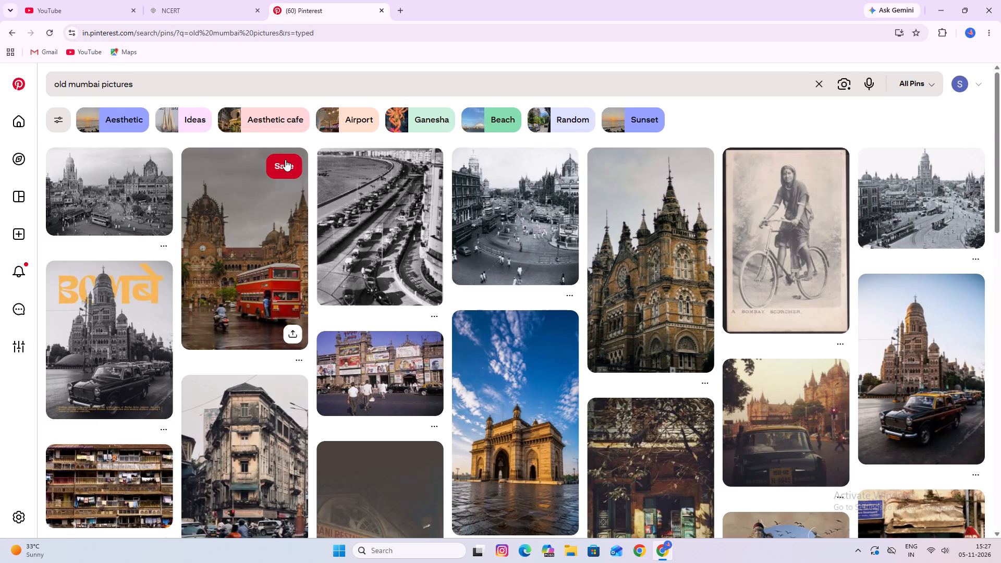
scroll(577, 338, "down", 3)
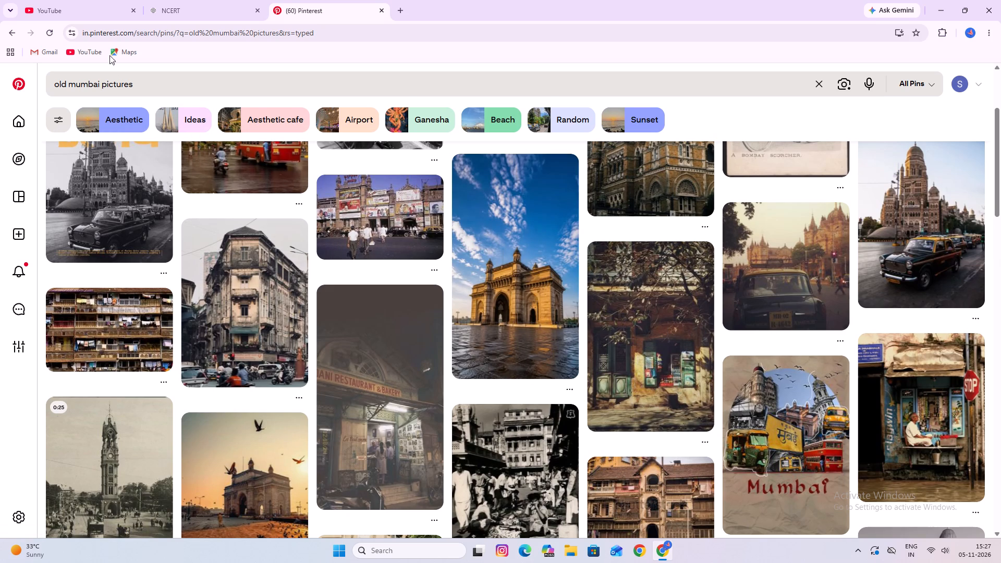
Replace the Pinterest search with the suggested query "1950s aesthetic".
left_click_drag(143, 87, 5, 90)
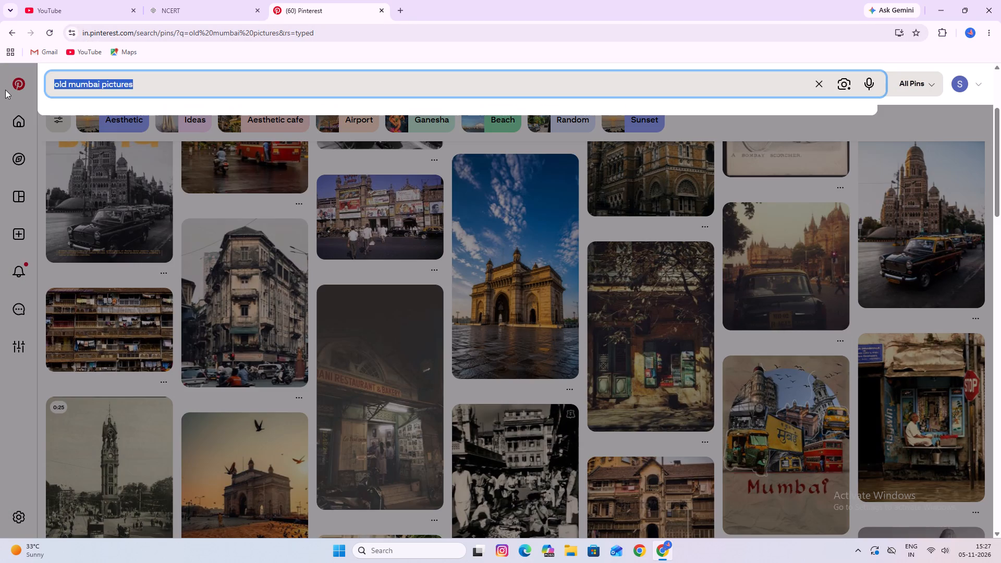
left_click_drag(5, 90, 5, 90)
type("19")
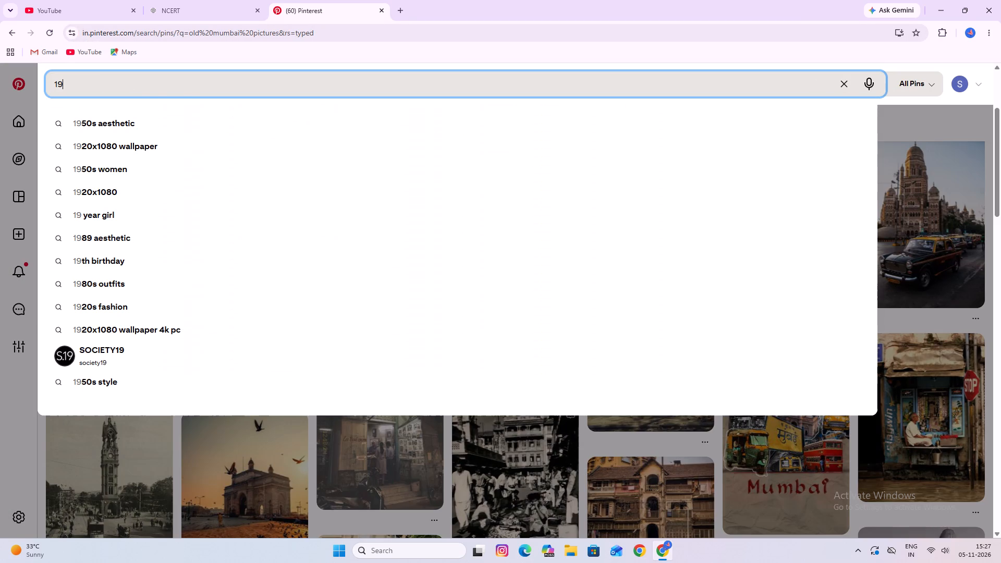
left_click(93, 125)
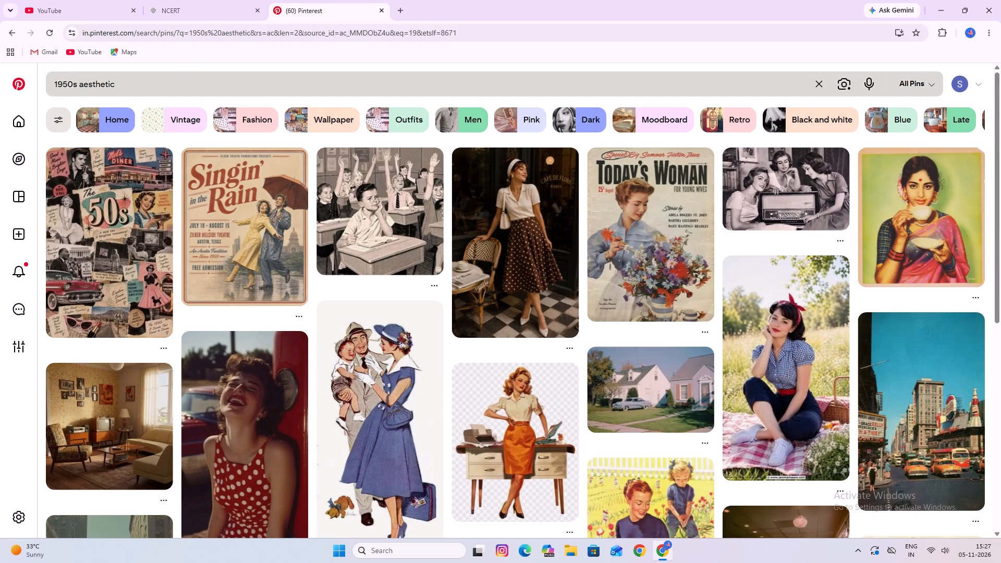
Extend the Pinterest search to "1950s aesthetic mombai".
left_click(137, 83)
key("space")
type("mo")
type("mbai")
key("space")
key("Return")
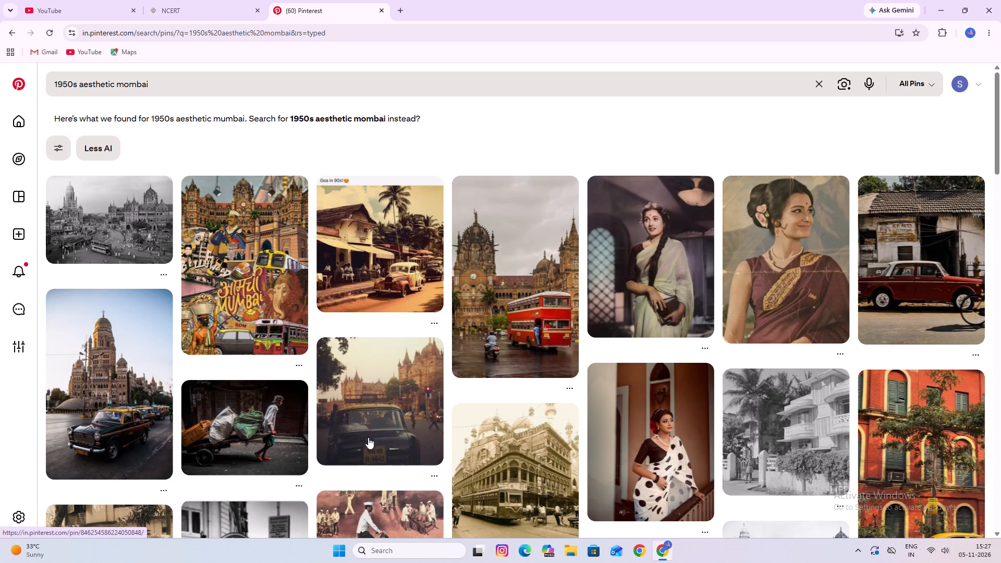
Examine the 1950s Mumbai aesthetic pins for retro street scenes, classic cars, trams and film-era portraits.
scroll(432, 397, "down", 3)
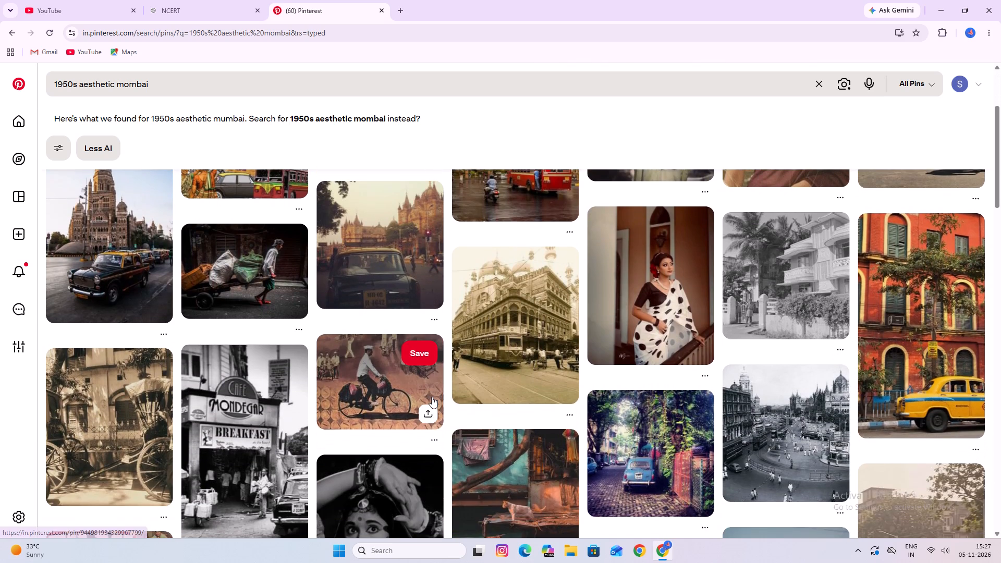
scroll(432, 397, "down", 3)
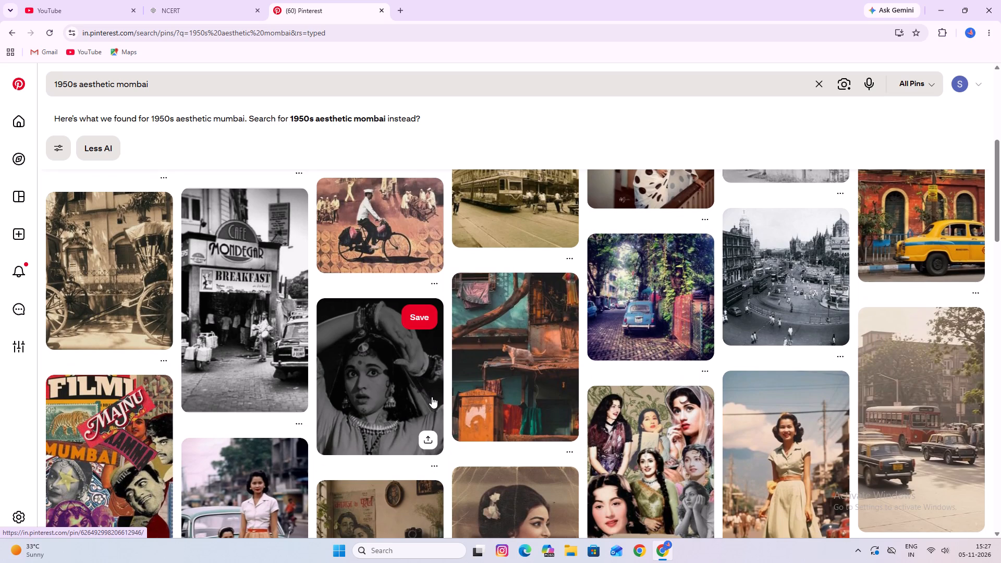
scroll(643, 390, "down", 5)
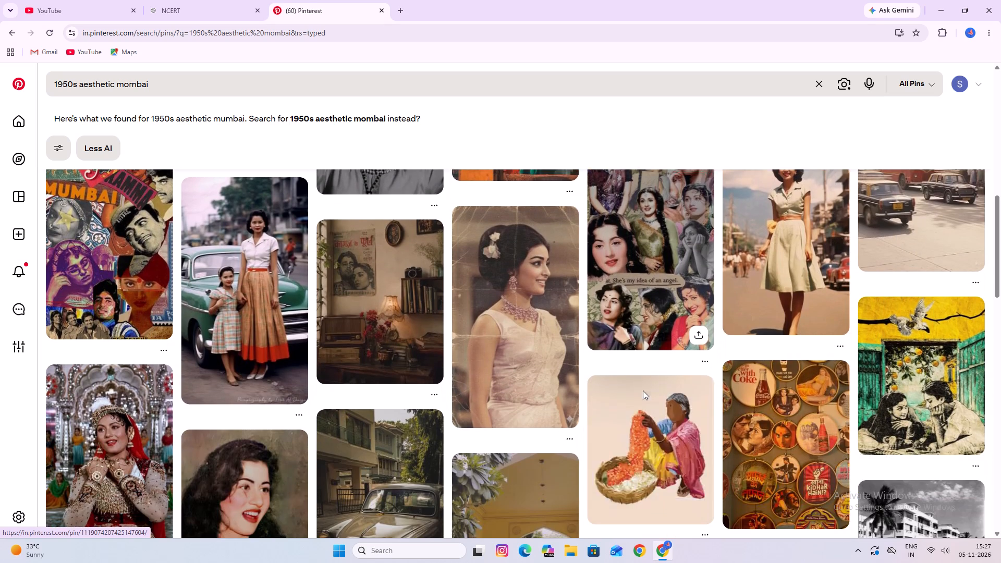
scroll(643, 390, "down", 5)
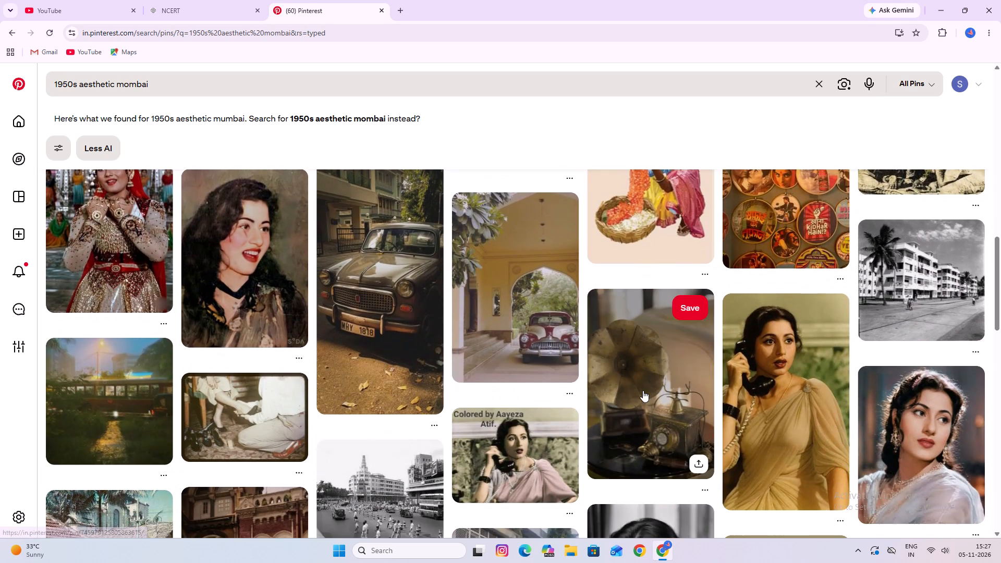
scroll(643, 390, "down", 3)
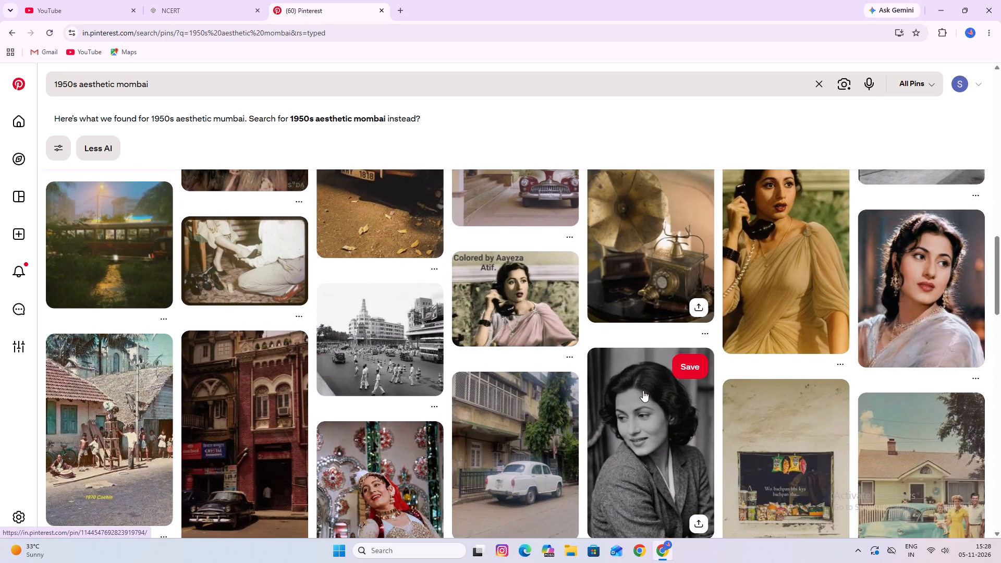
scroll(643, 390, "down", 3)
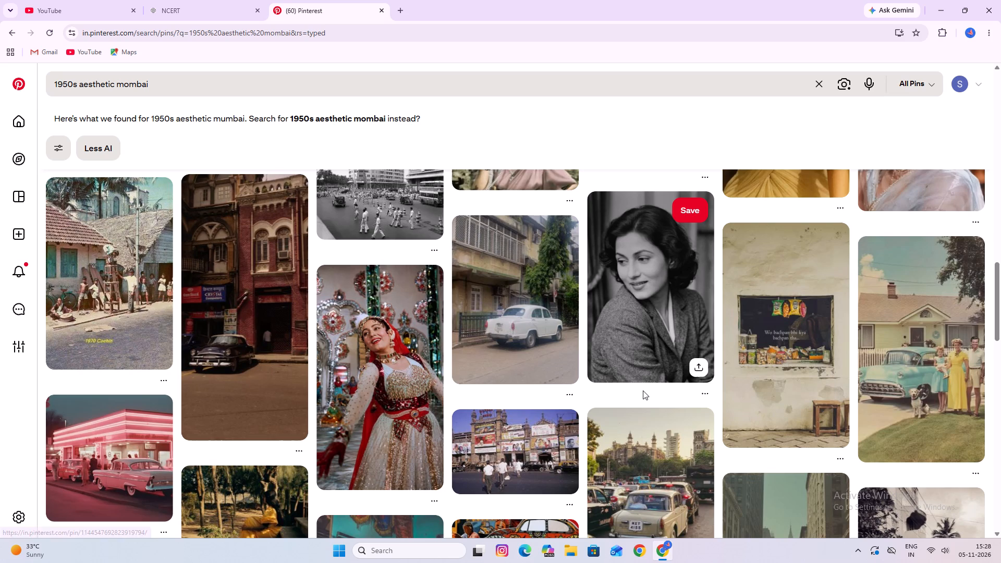
scroll(643, 390, "down", 6)
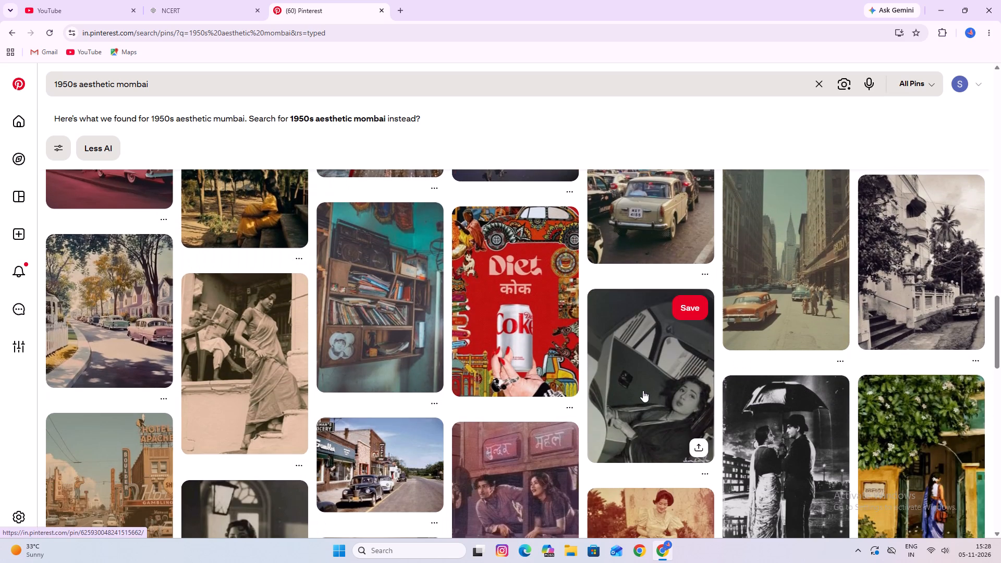
scroll(643, 390, "down", 4)
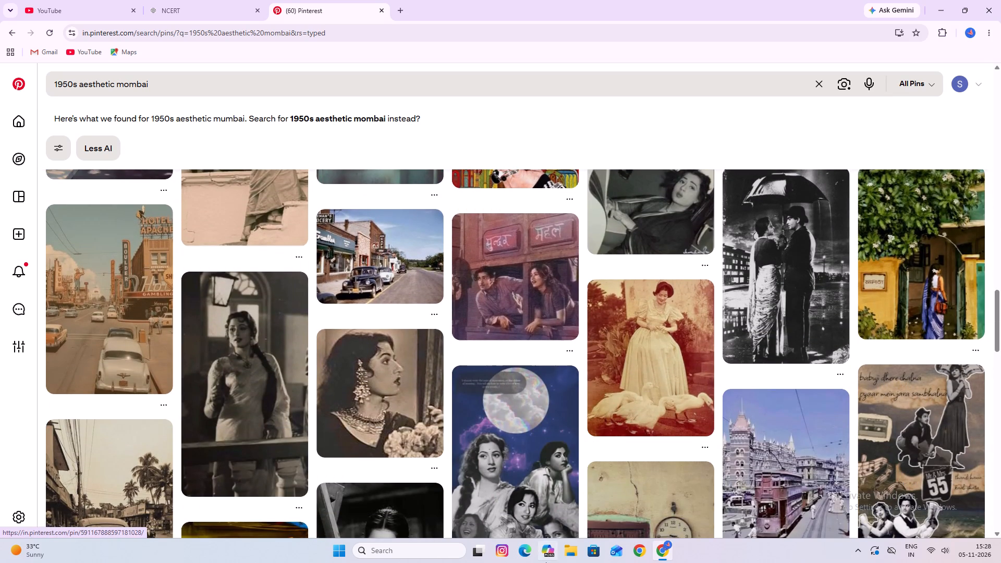
scroll(595, 400, "down", 5)
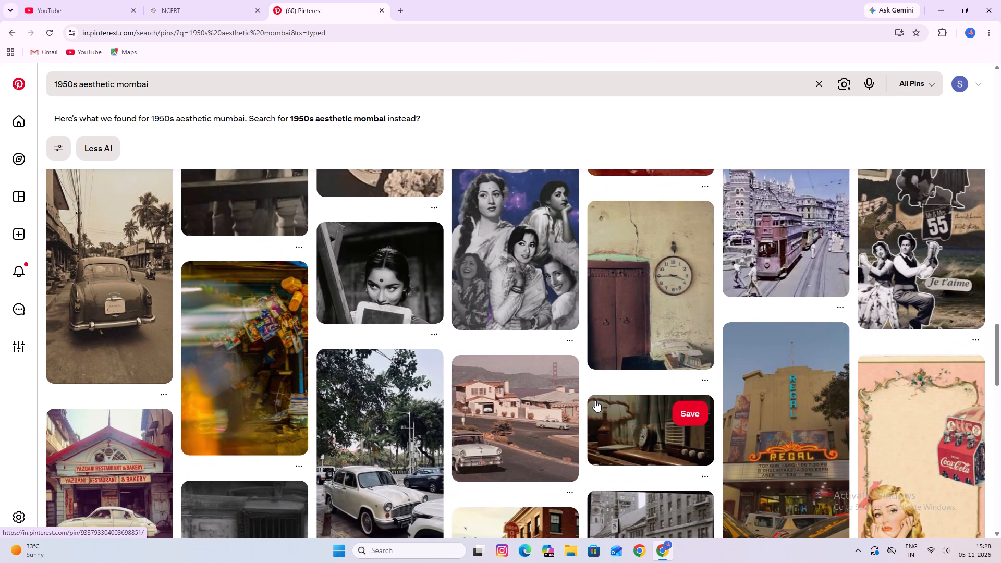
scroll(595, 400, "down", 1)
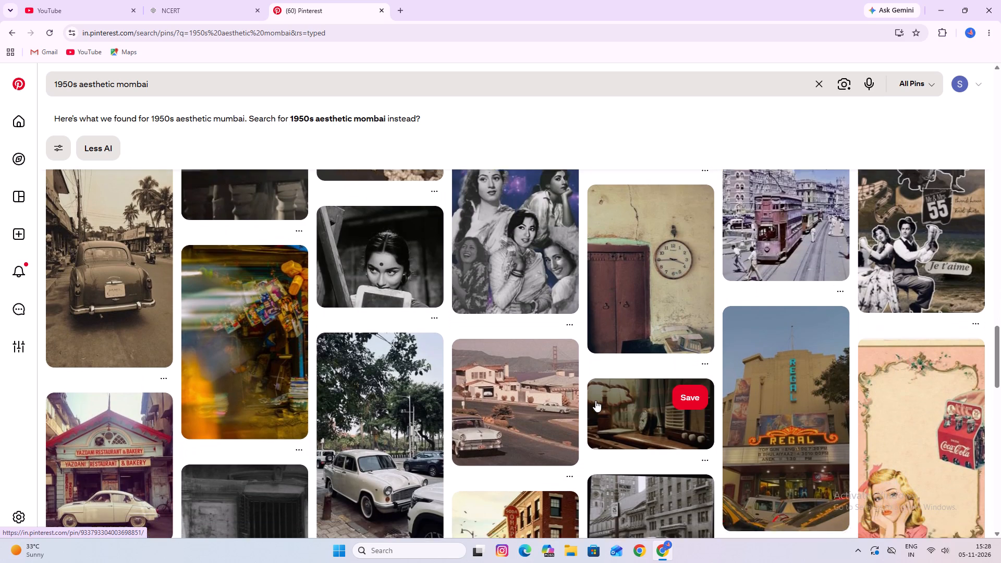
scroll(595, 400, "up", 1)
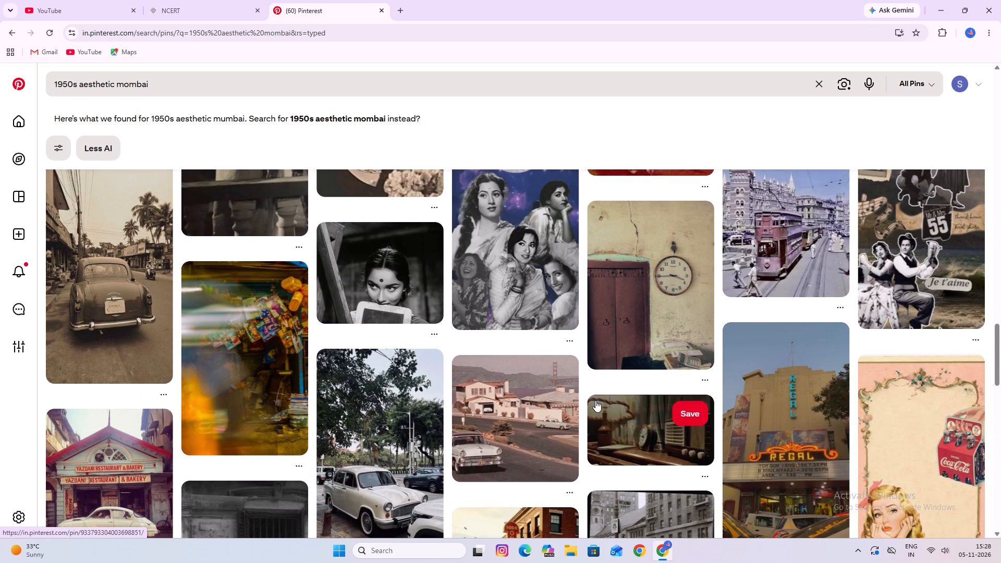
scroll(595, 400, "up", 3)
scroll(595, 400, "down", 6)
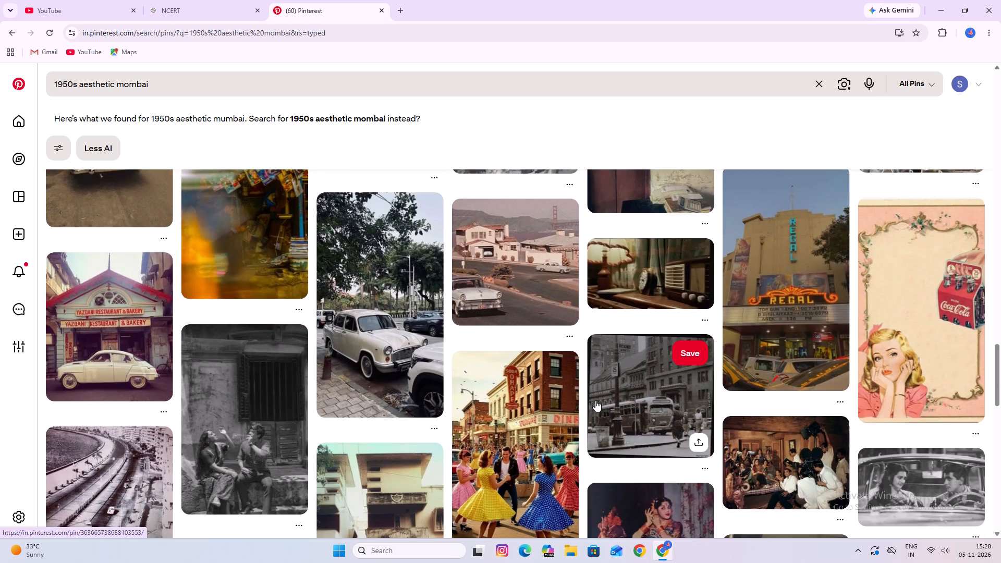
scroll(595, 400, "down", 6)
scroll(595, 400, "up", 4)
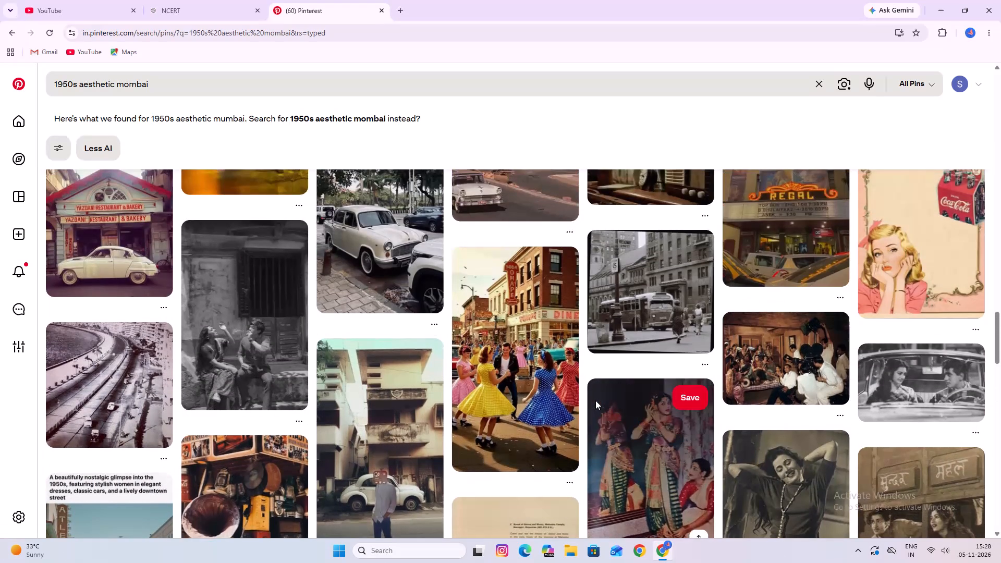
Examine further pins in the 1950s Mumbai aesthetic results for period streets, cars, buildings and film-era portraits.
scroll(595, 400, "down", 4)
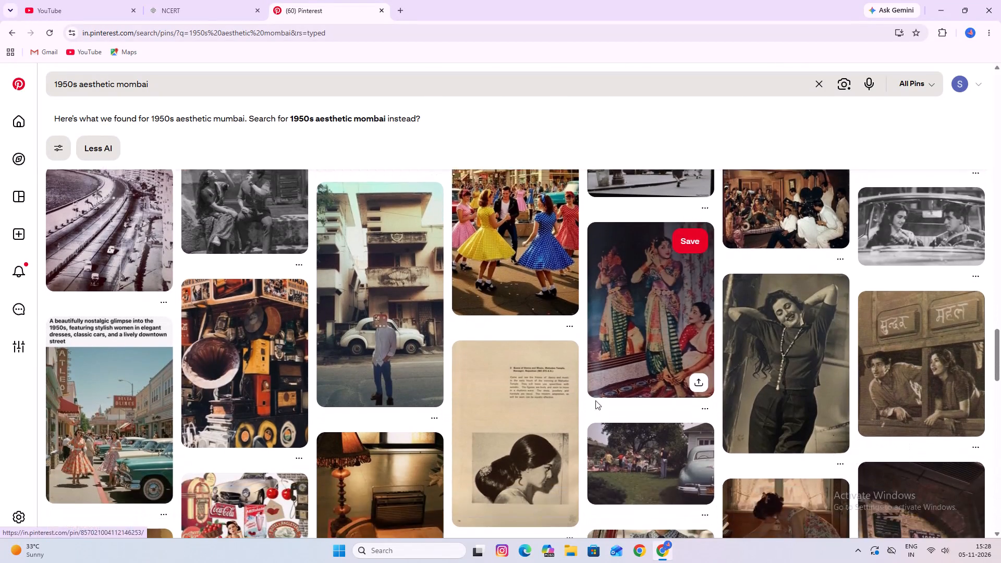
scroll(595, 400, "down", 8)
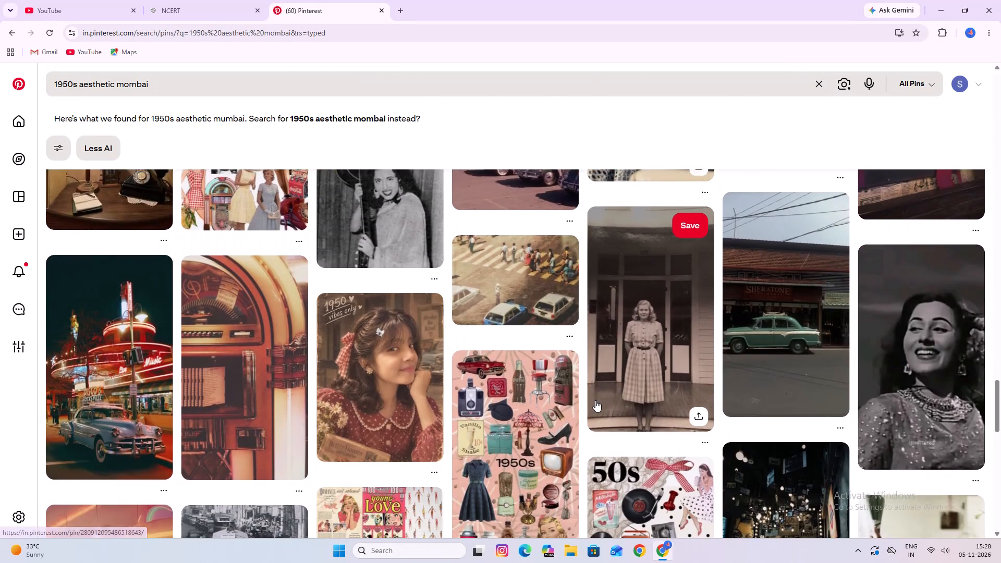
scroll(595, 400, "down", 3)
scroll(595, 400, "up", 1)
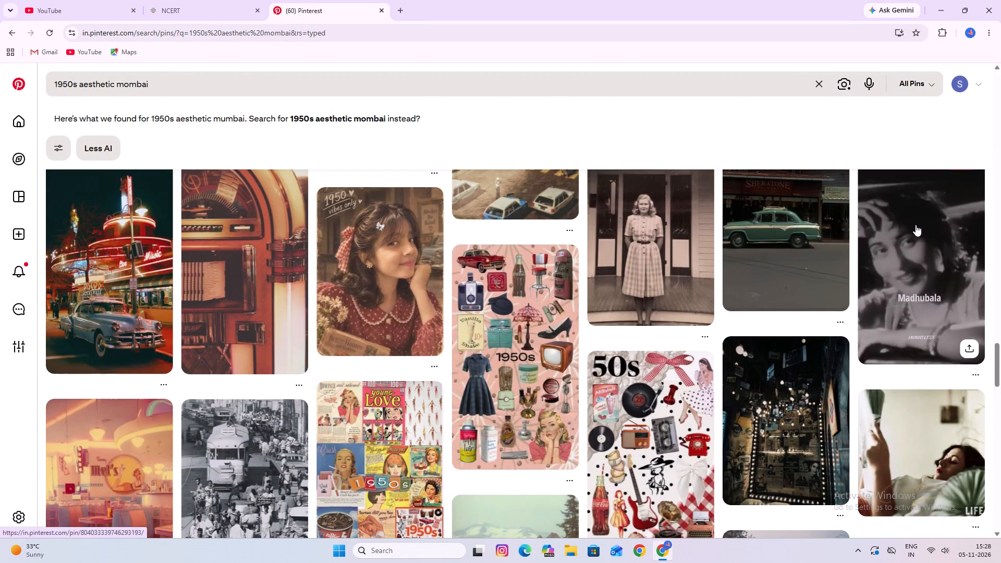
scroll(658, 280, "down", 11)
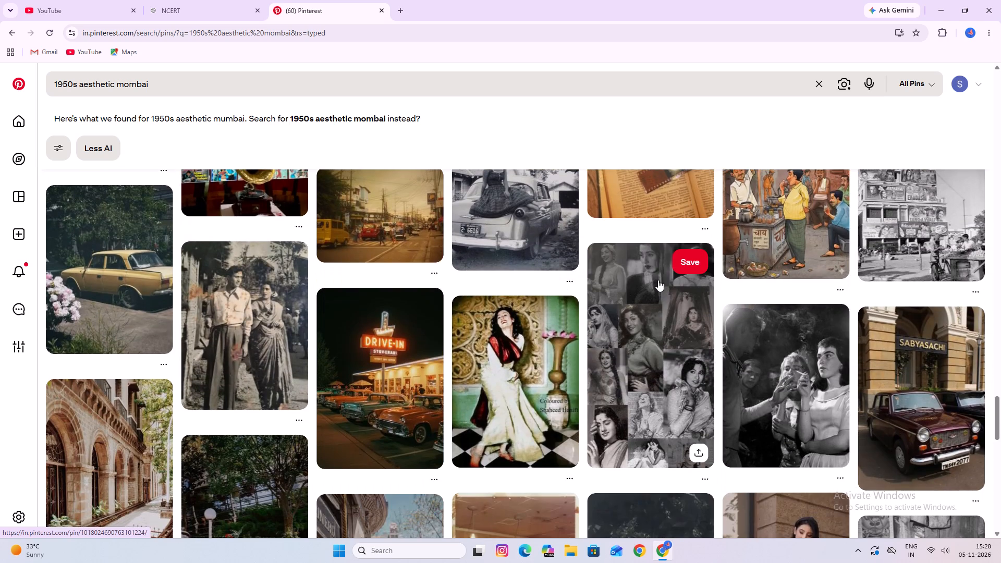
scroll(658, 280, "down", 12)
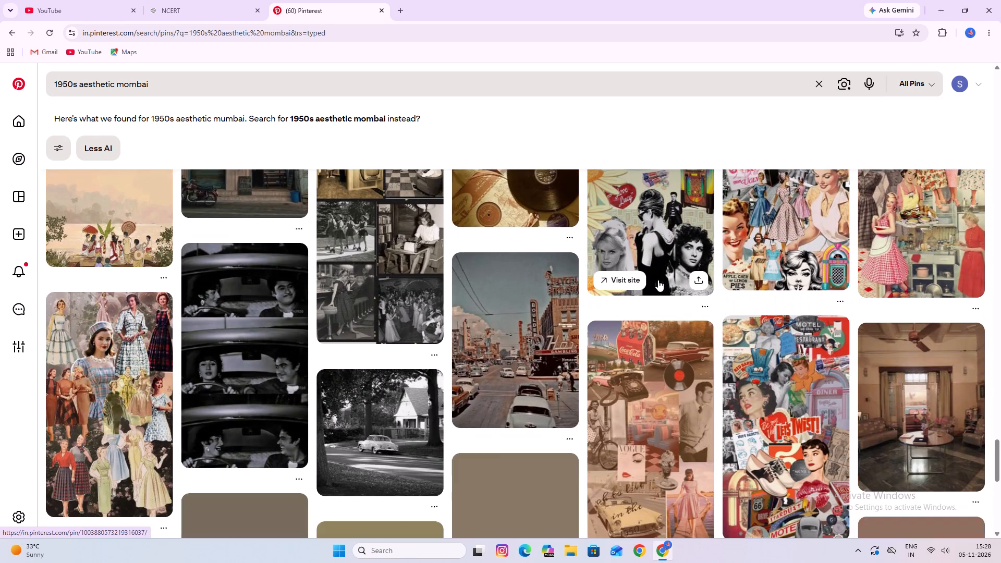
scroll(658, 280, "down", 12)
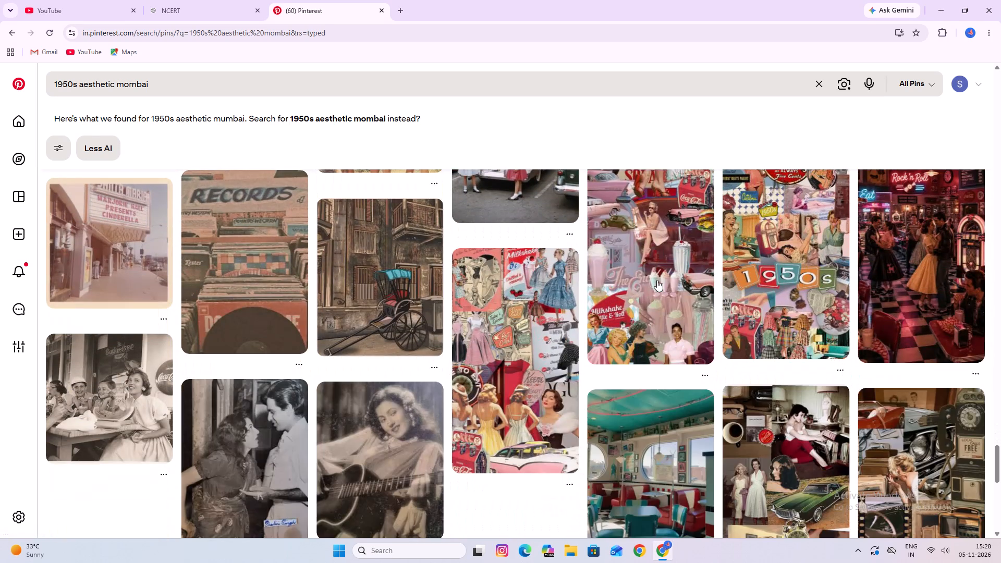
scroll(657, 280, "down", 13)
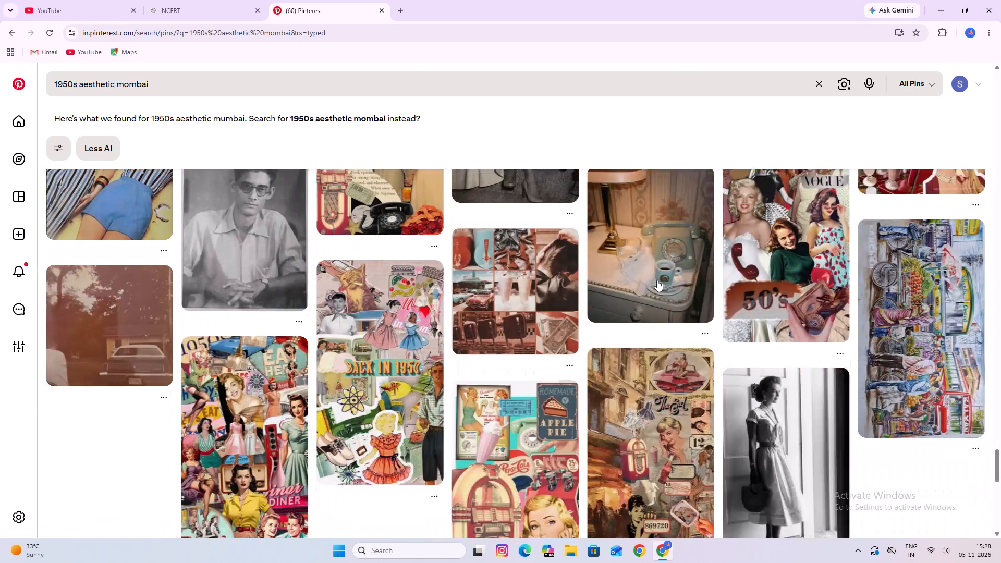
scroll(657, 280, "down", 11)
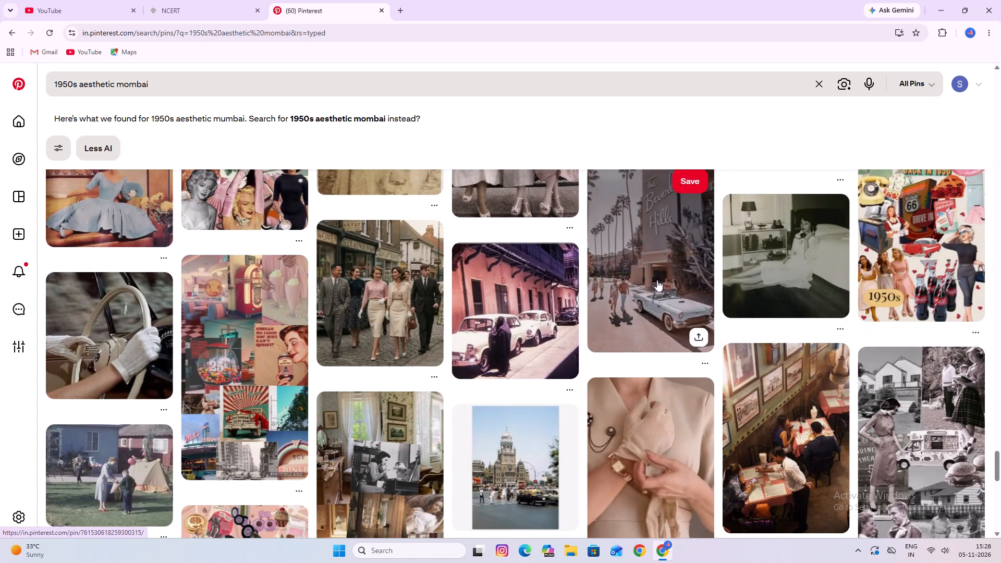
scroll(657, 280, "up", 5)
scroll(657, 280, "down", 9)
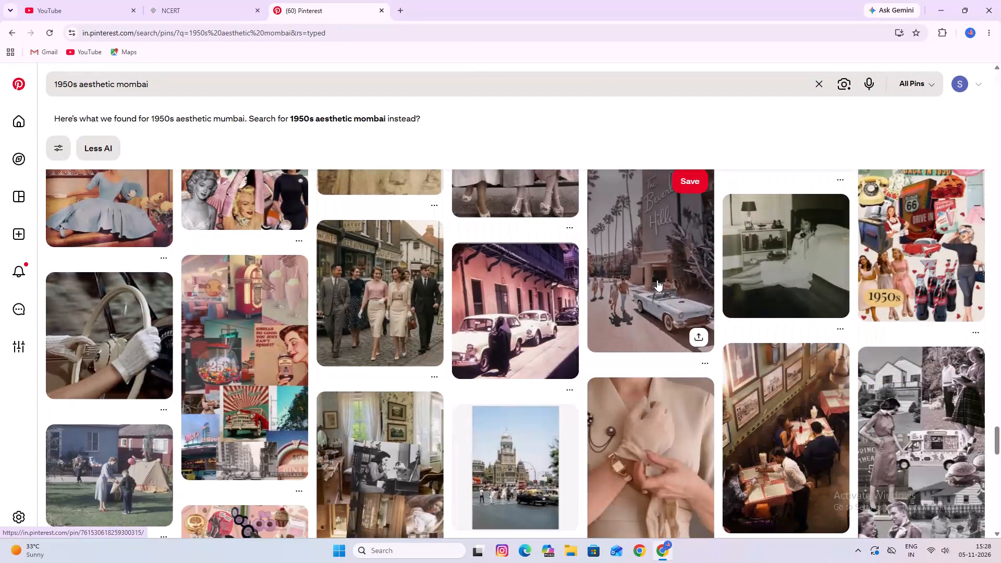
scroll(657, 280, "down", 14)
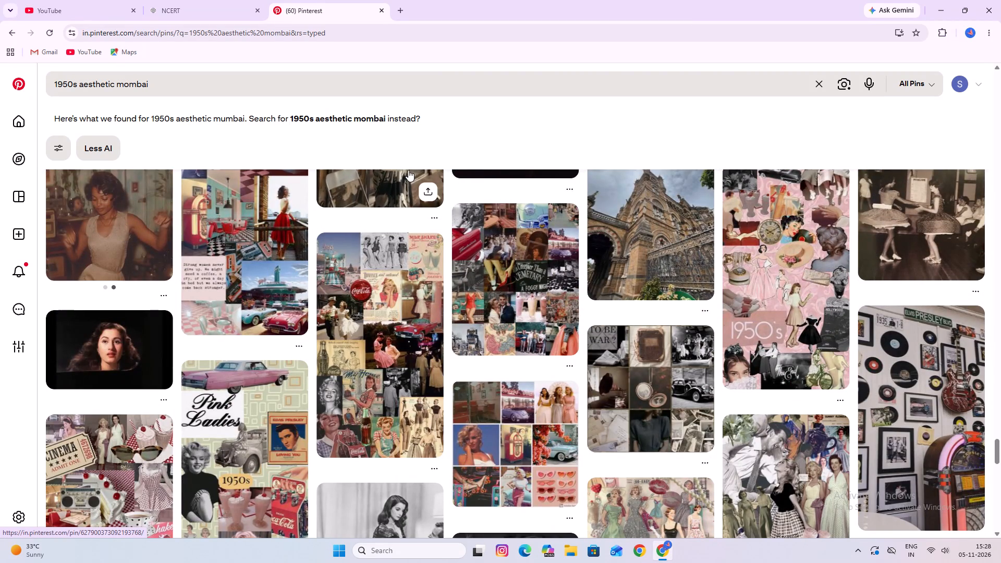
Rerun the Pinterest search with the exact spelling "1950s aesthetic mombai" and look through its pins for old Mumbai scenes.
left_click(356, 119)
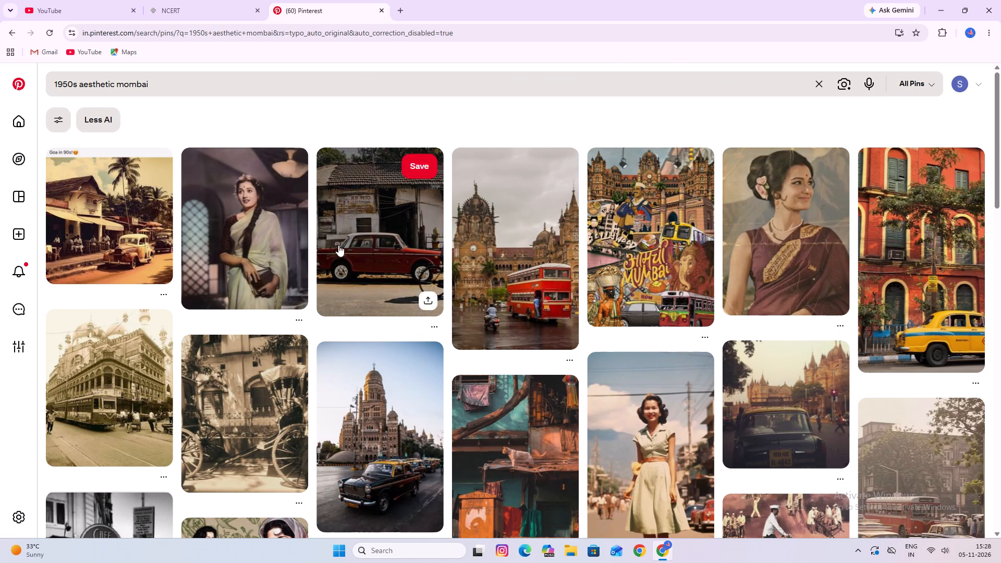
scroll(331, 269, "down", 1)
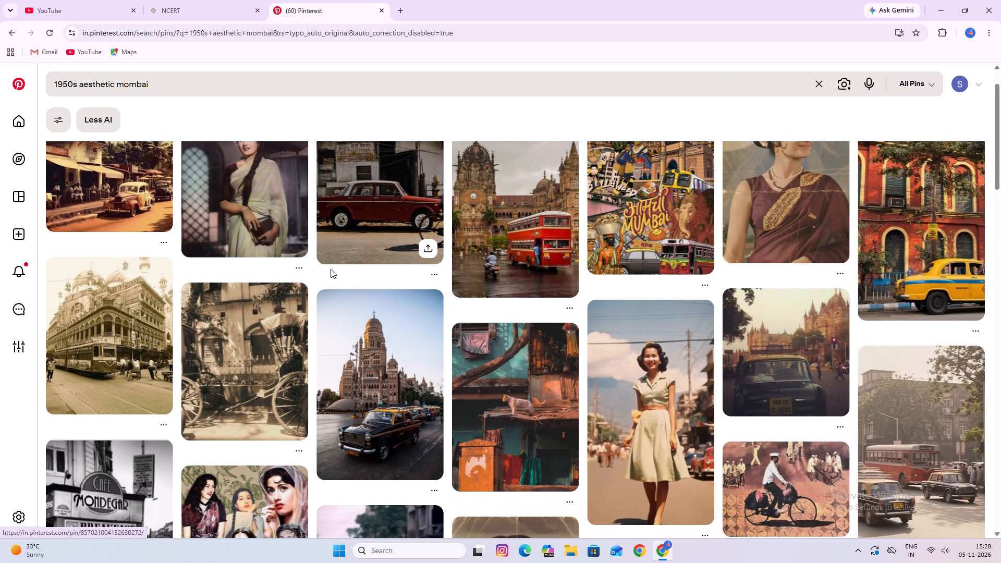
scroll(332, 269, "down", 5)
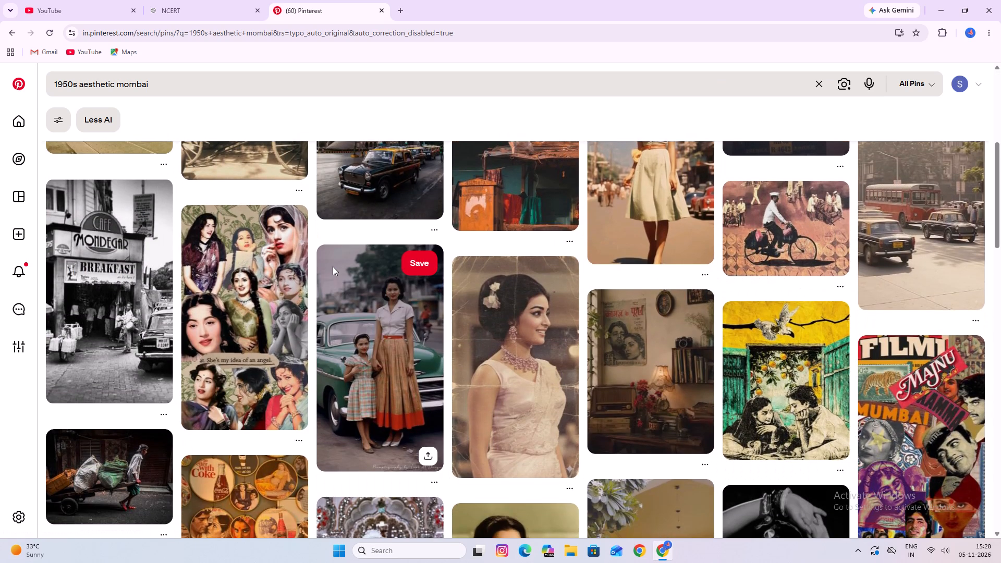
scroll(334, 260, "down", 4)
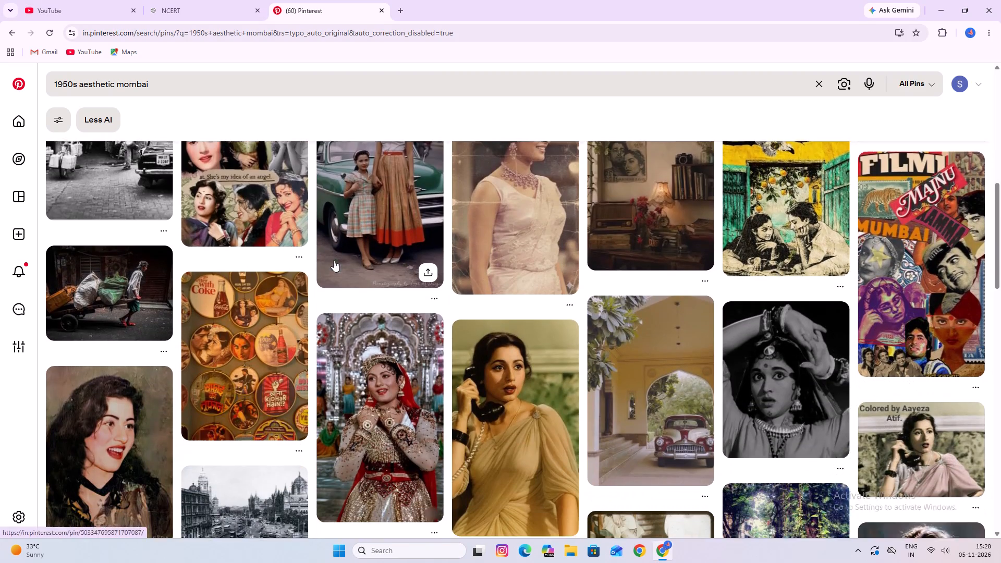
scroll(334, 260, "down", 9)
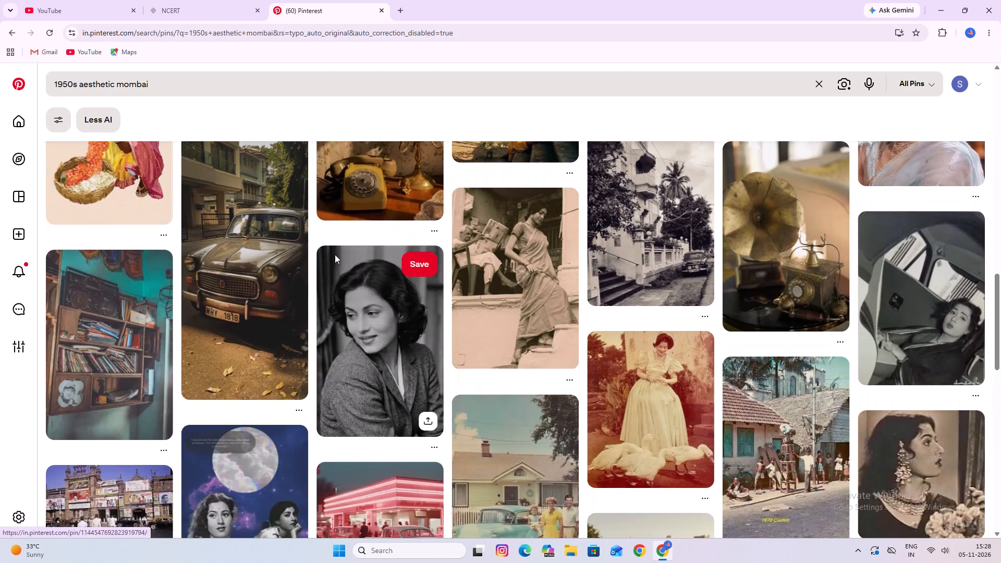
scroll(336, 255, "down", 2)
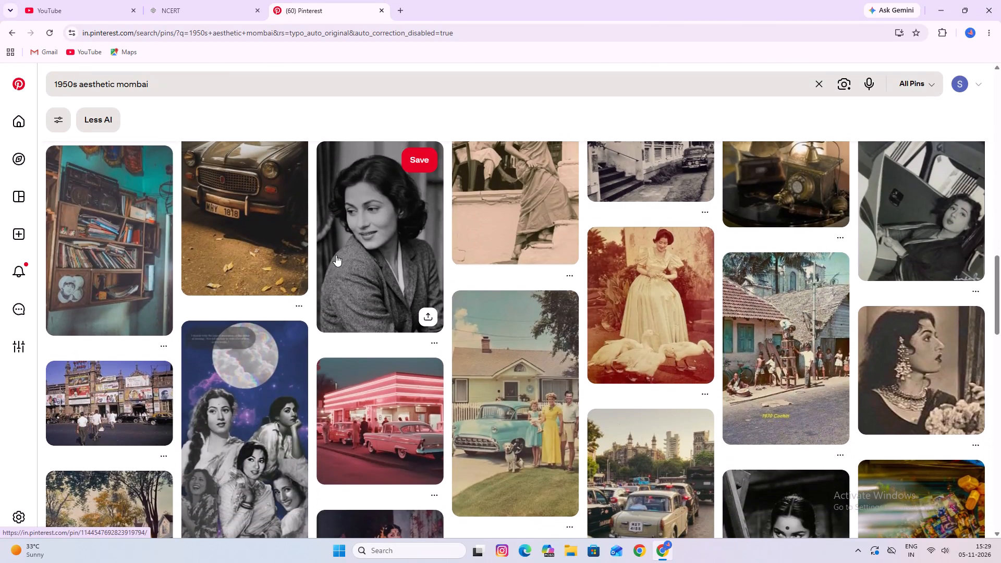
scroll(336, 255, "down", 4)
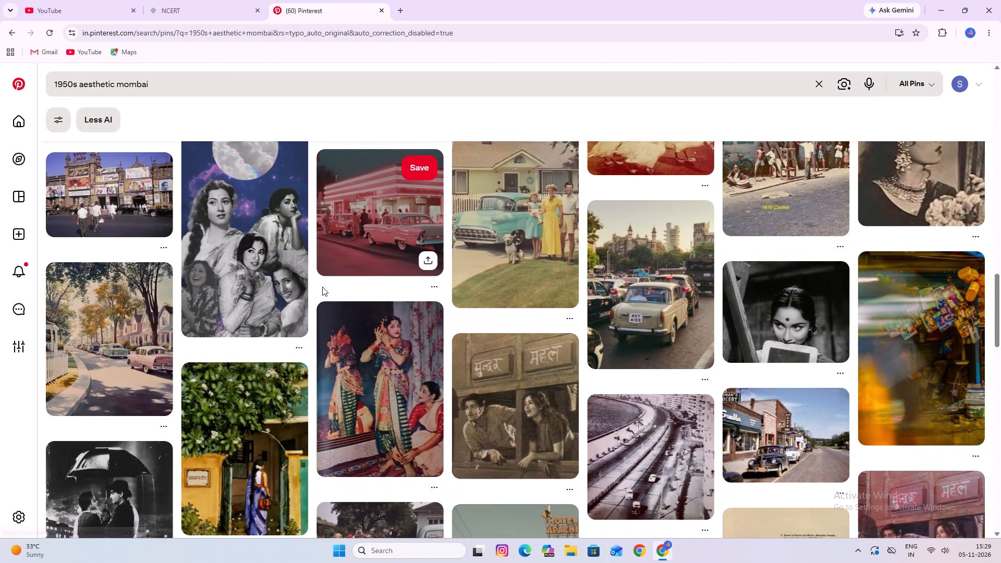
scroll(358, 345, "down", 2)
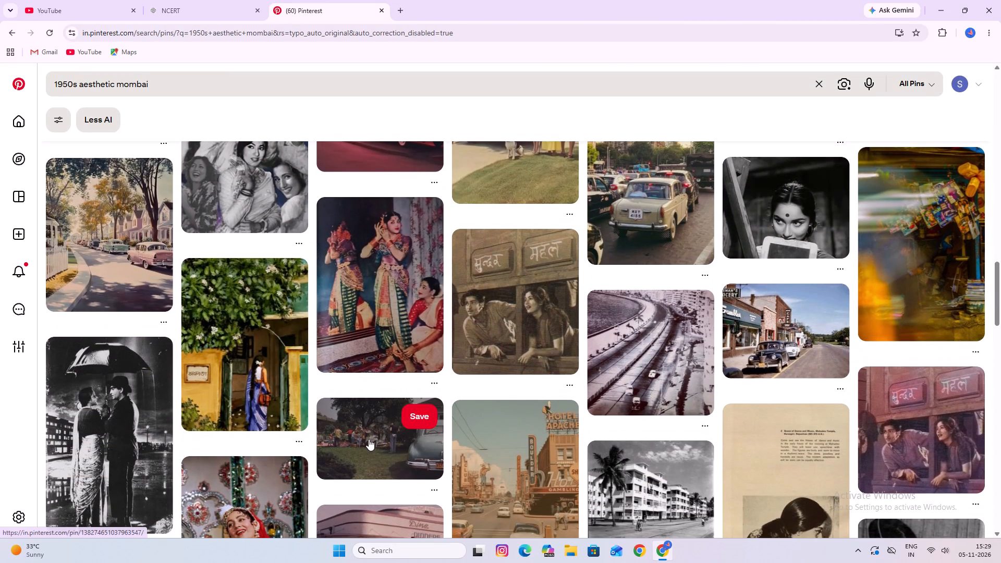
Replace the Pinterest search with "images related mumbai" and run it.
left_click_drag(162, 79, 46, 90)
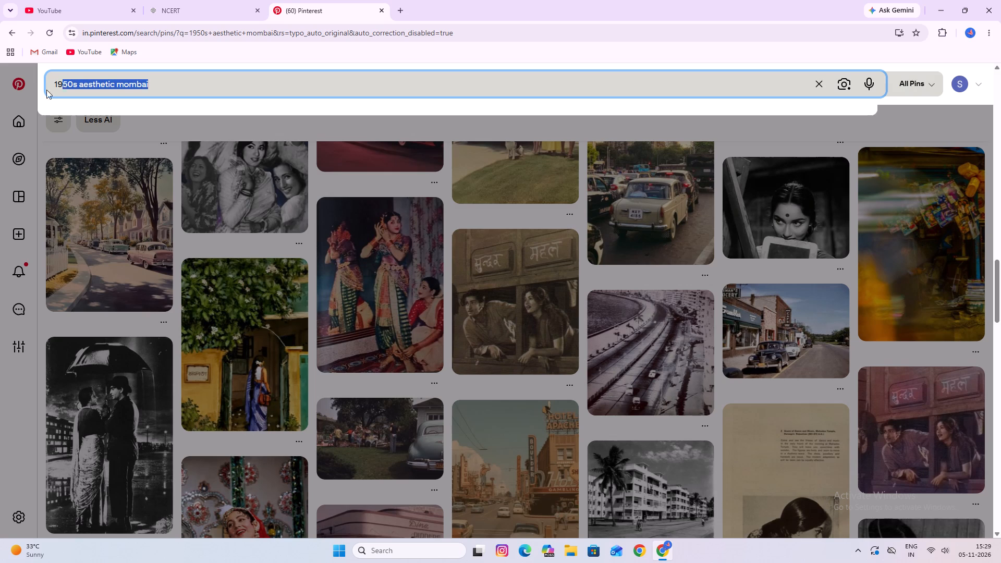
left_click_drag(46, 90, 35, 87)
type("images")
key("space")
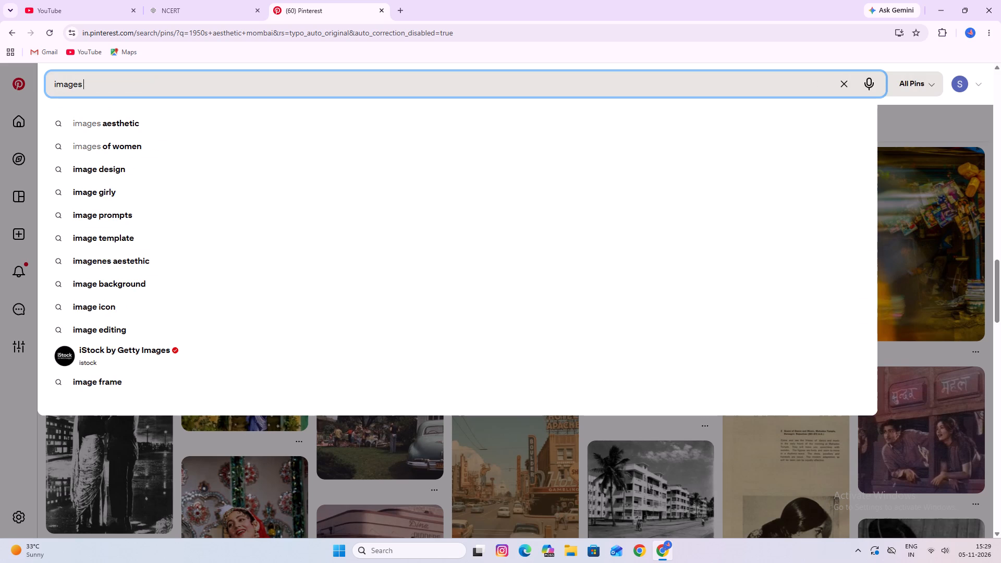
type("related mumbai")
key("space")
key("Return")
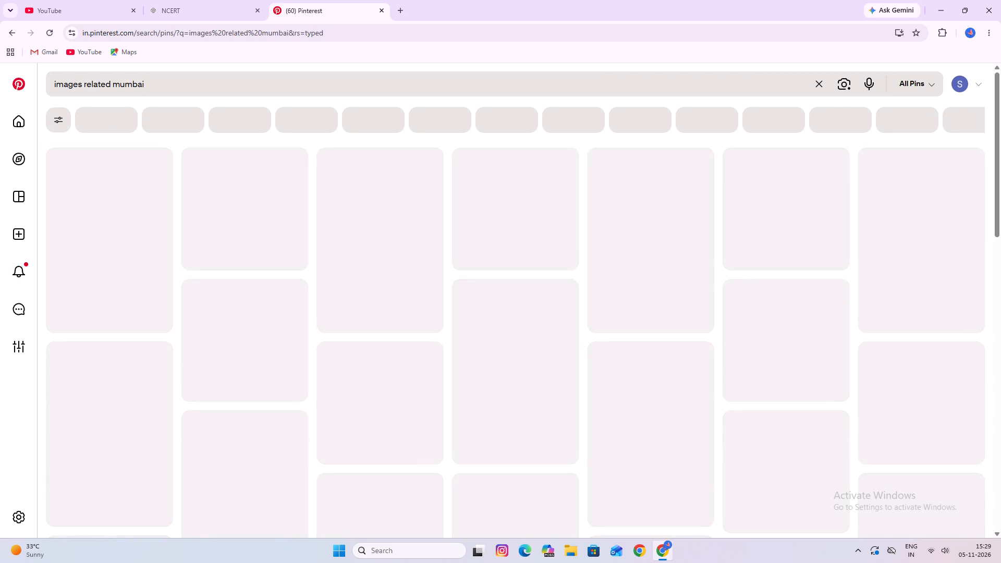
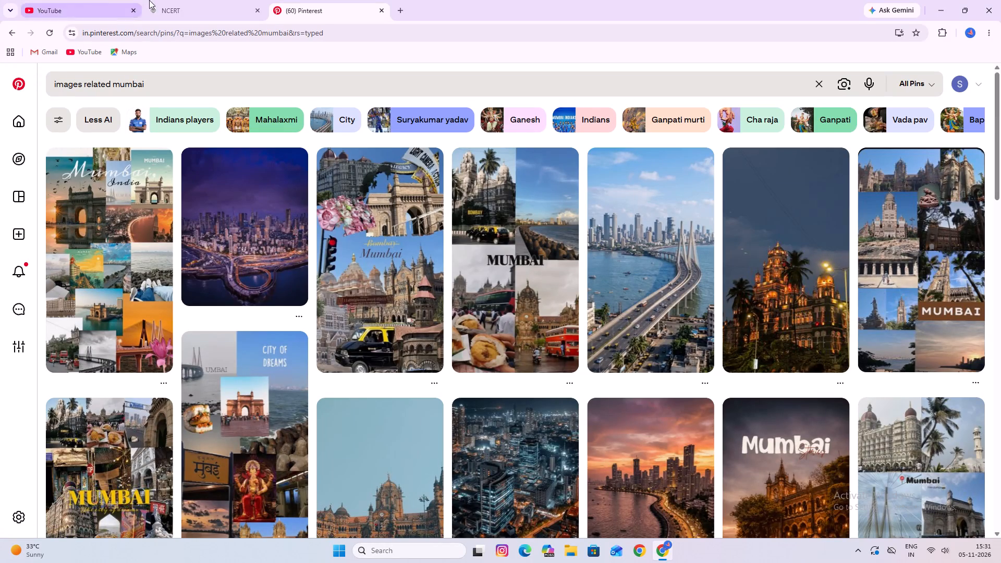
Replace the Pinterest search with "mumbai board" and run it.
left_click_drag(147, 85, 10, 96)
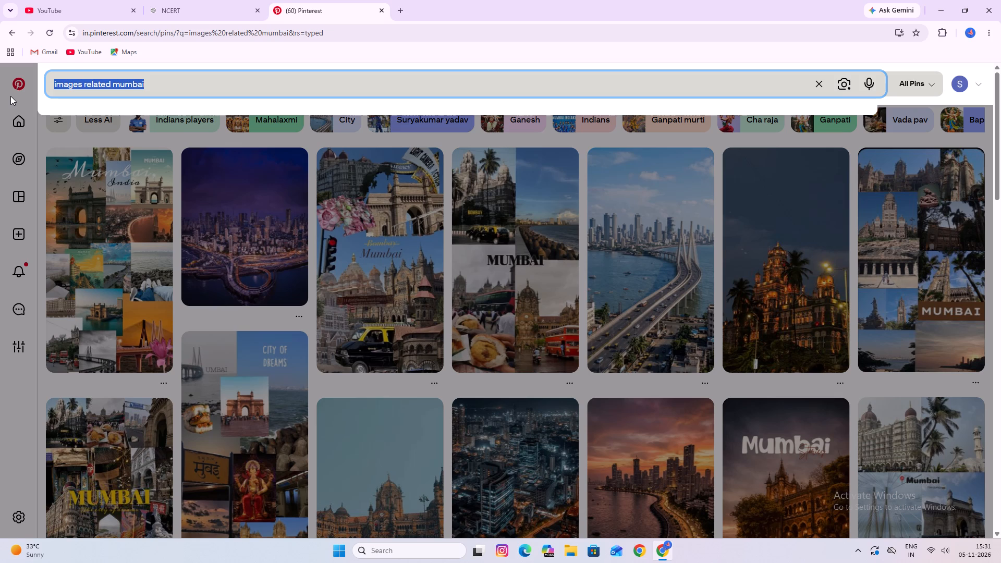
type("mumbai")
key("space")
type("board")
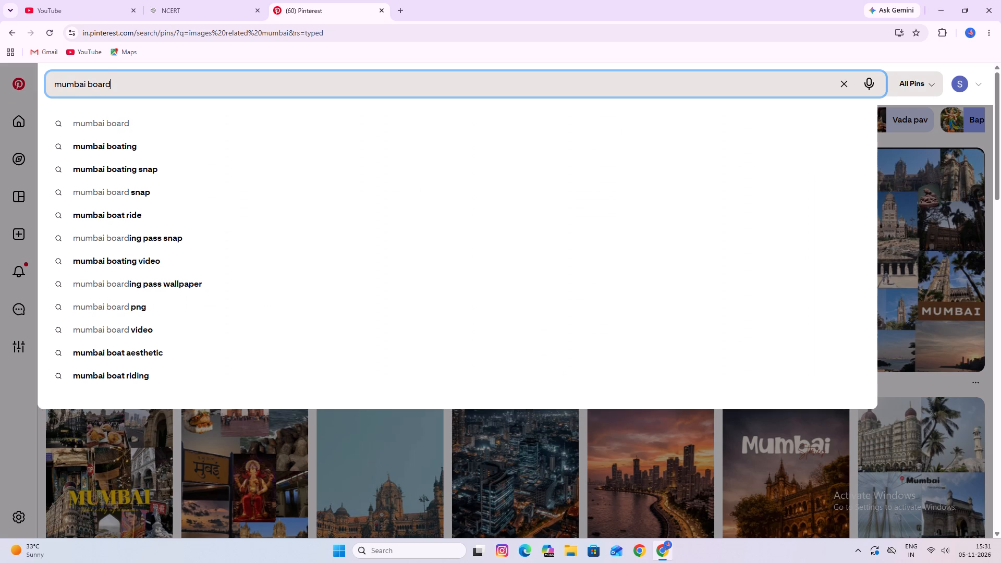
key("Return")
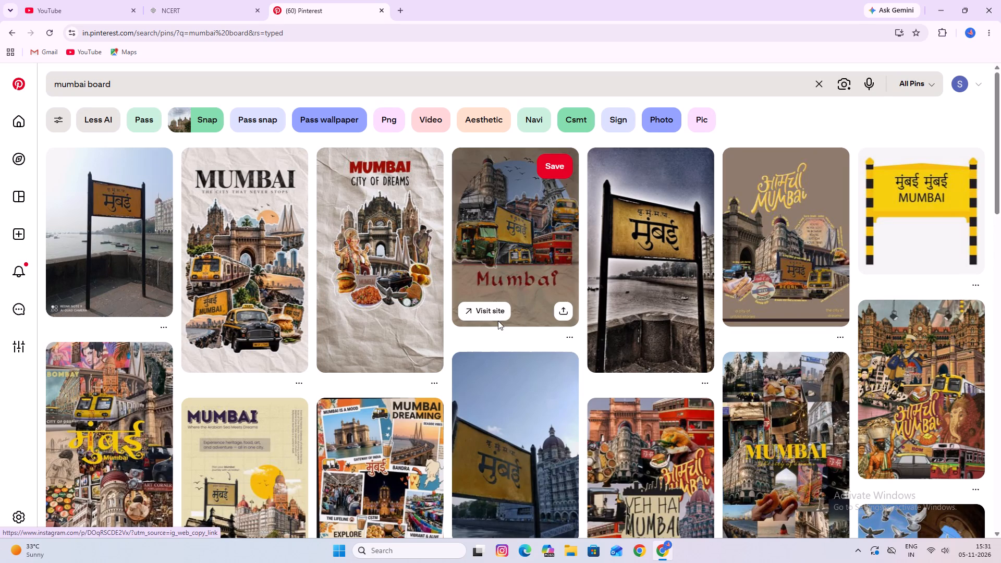
Examine the "mumbai board" pins for Mumbai sign boards, street scenes, landmarks and collage-style city posters.
scroll(498, 321, "down", 6)
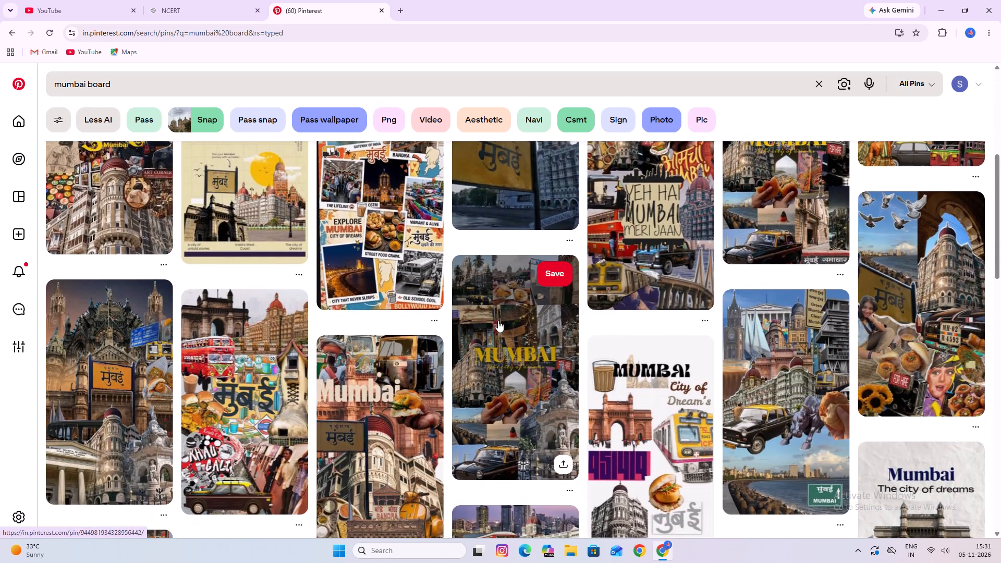
scroll(498, 321, "down", 5)
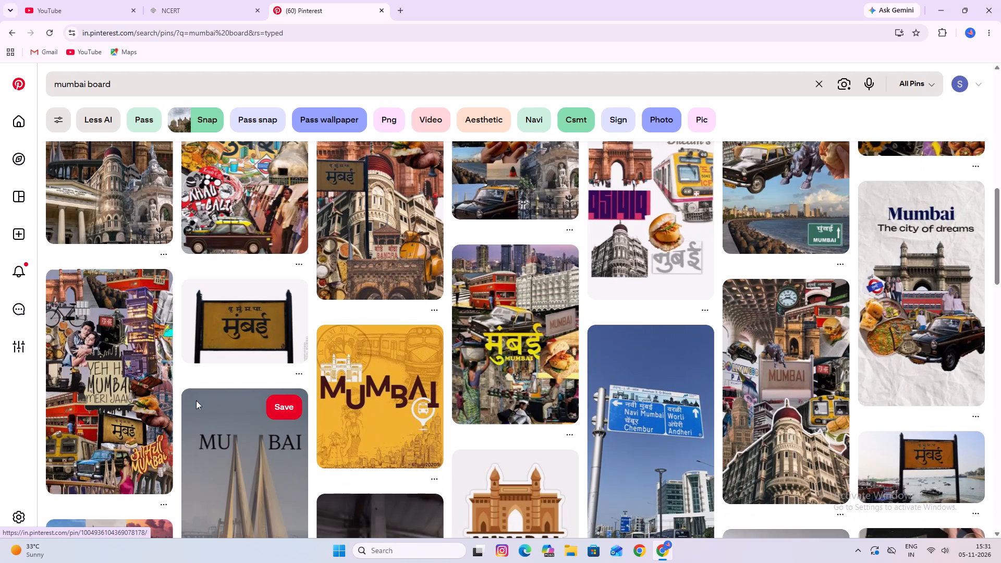
scroll(184, 405, "down", 2)
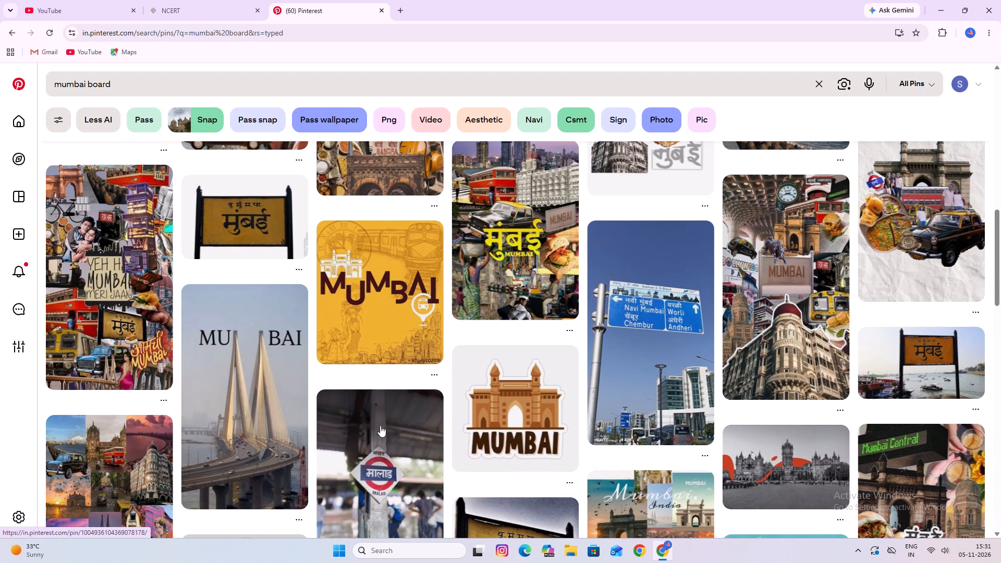
scroll(395, 413, "down", 2)
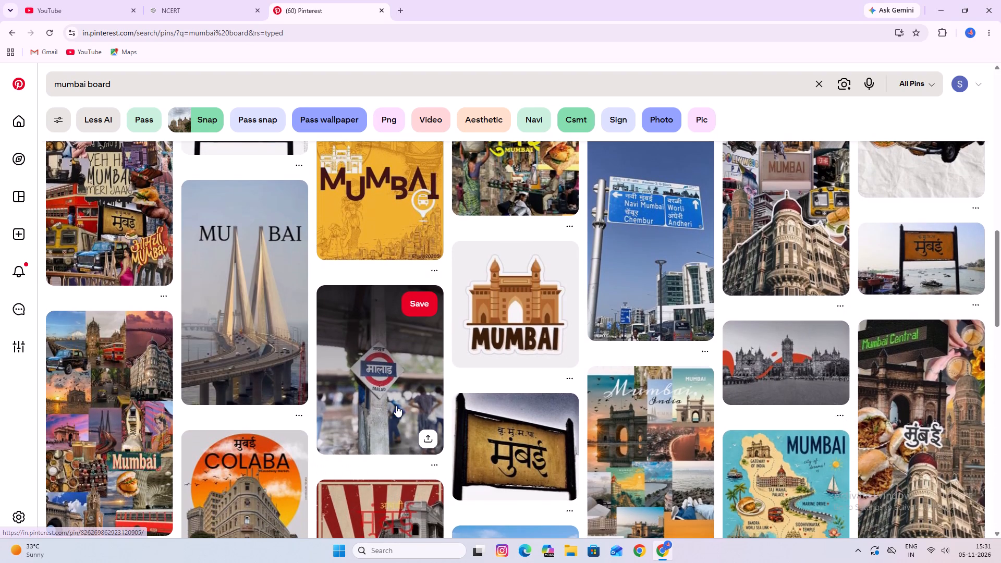
scroll(396, 406, "down", 7)
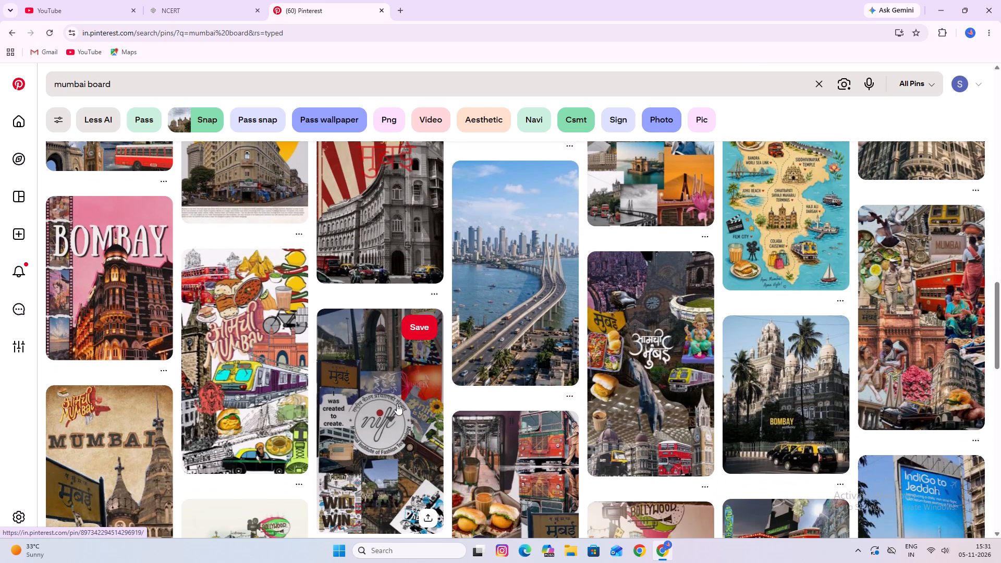
scroll(397, 403, "down", 7)
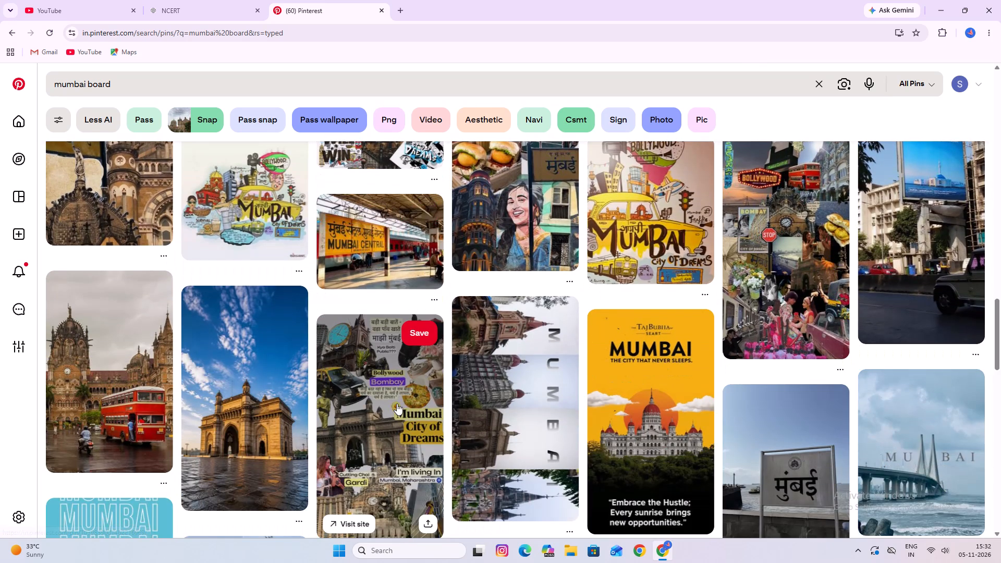
scroll(397, 403, "down", 3)
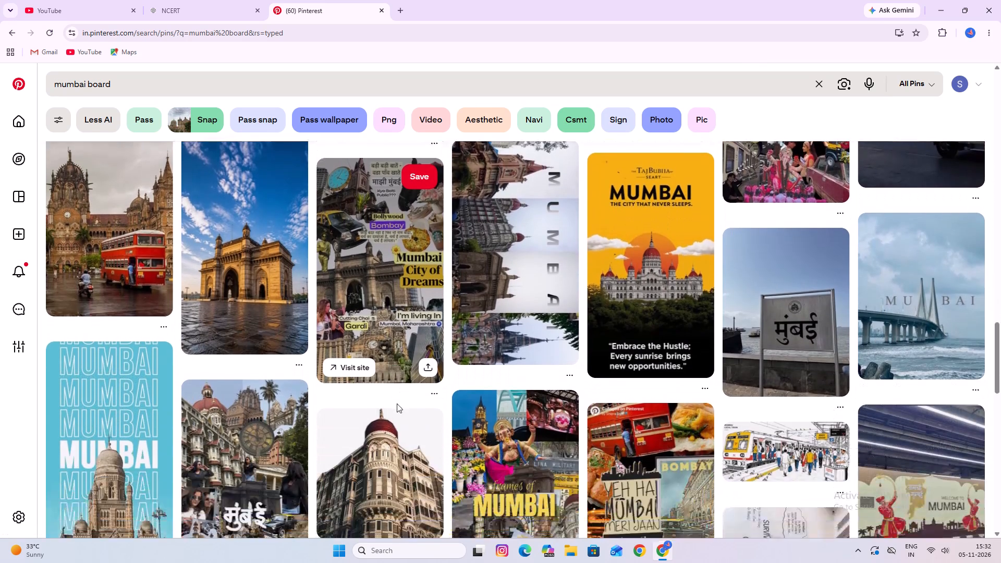
scroll(397, 403, "down", 1)
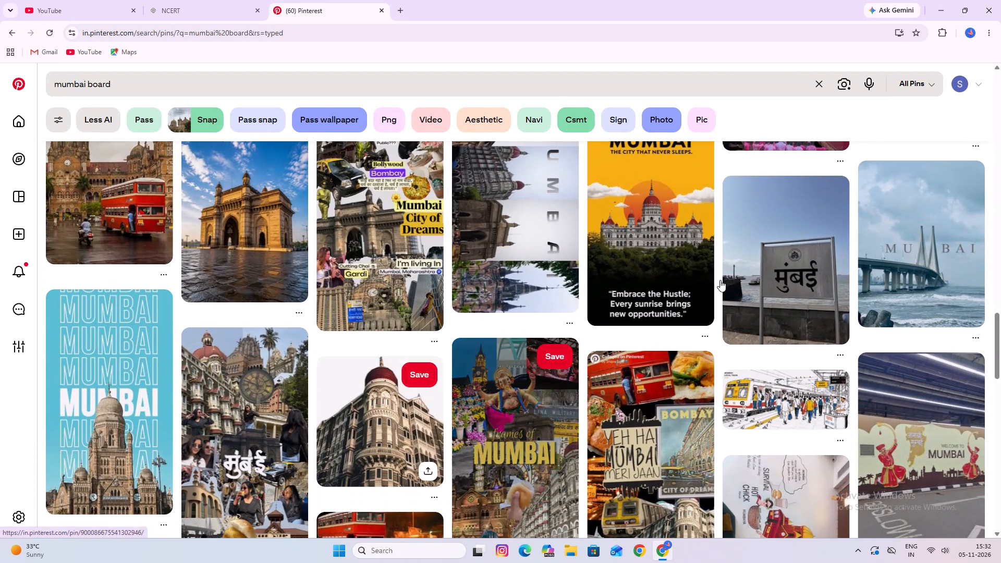
scroll(522, 289, "up", 20)
scroll(522, 289, "up", 4)
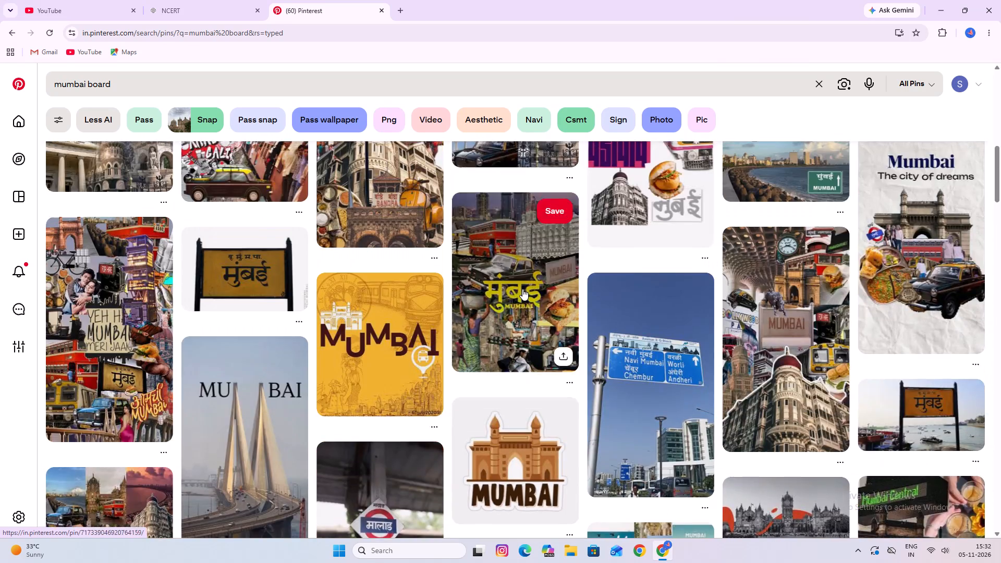
scroll(522, 289, "up", 20)
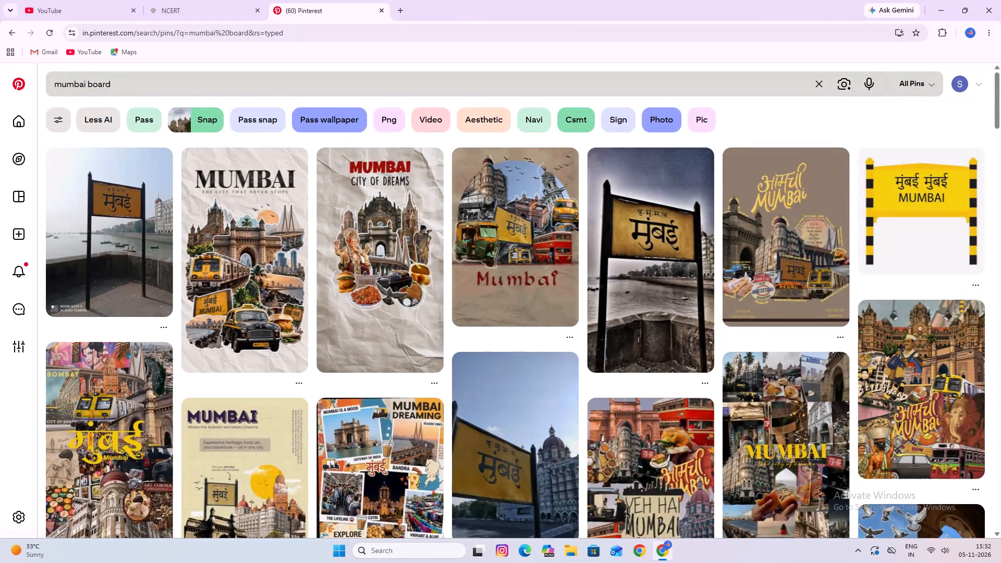
Run the suggested search "mumbai board snap".
left_click(123, 81)
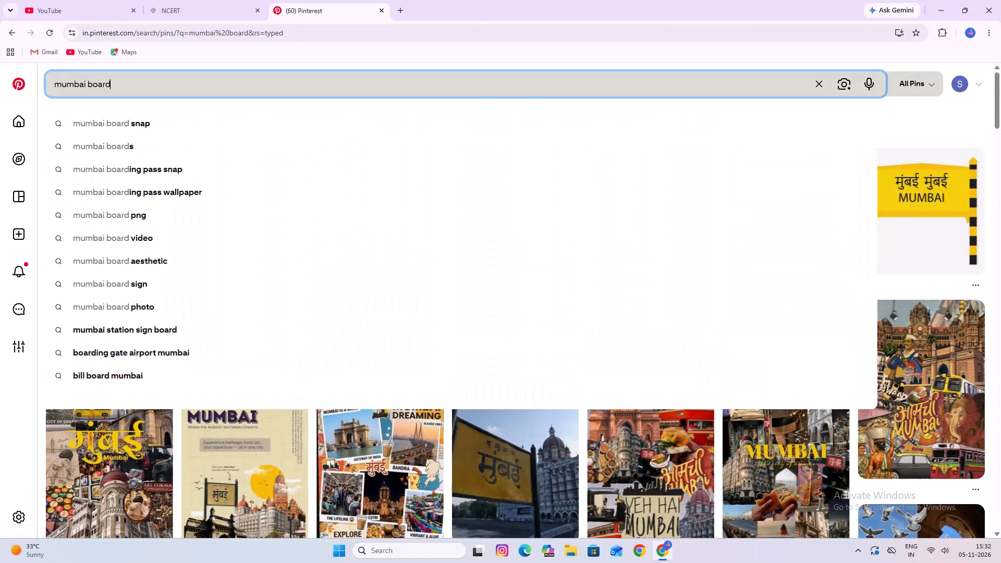
key("space")
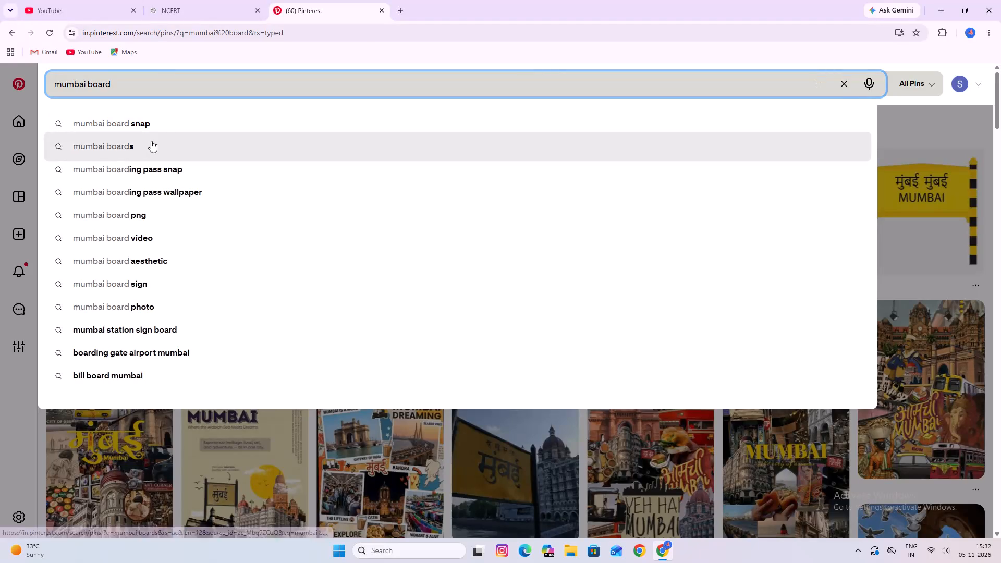
left_click(162, 124)
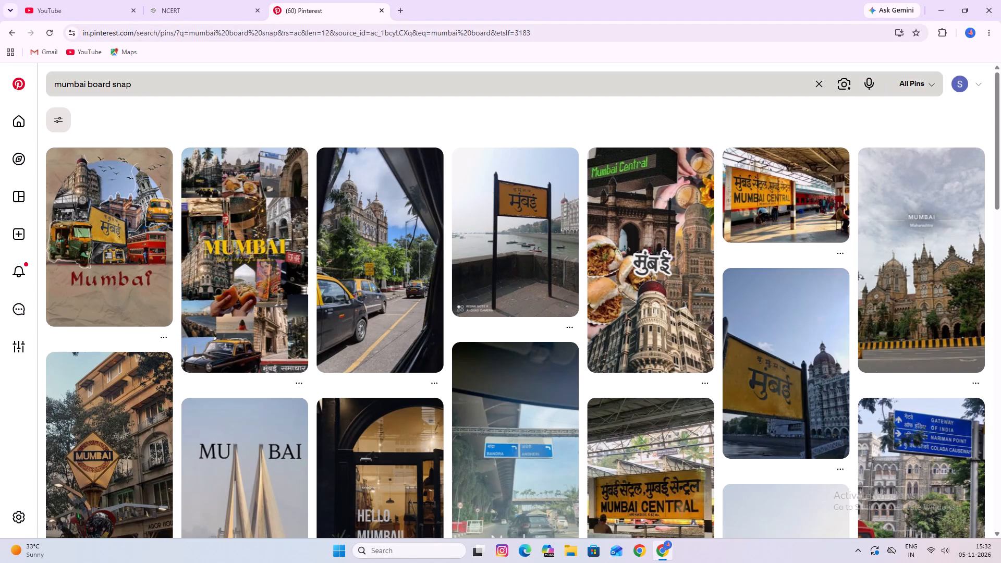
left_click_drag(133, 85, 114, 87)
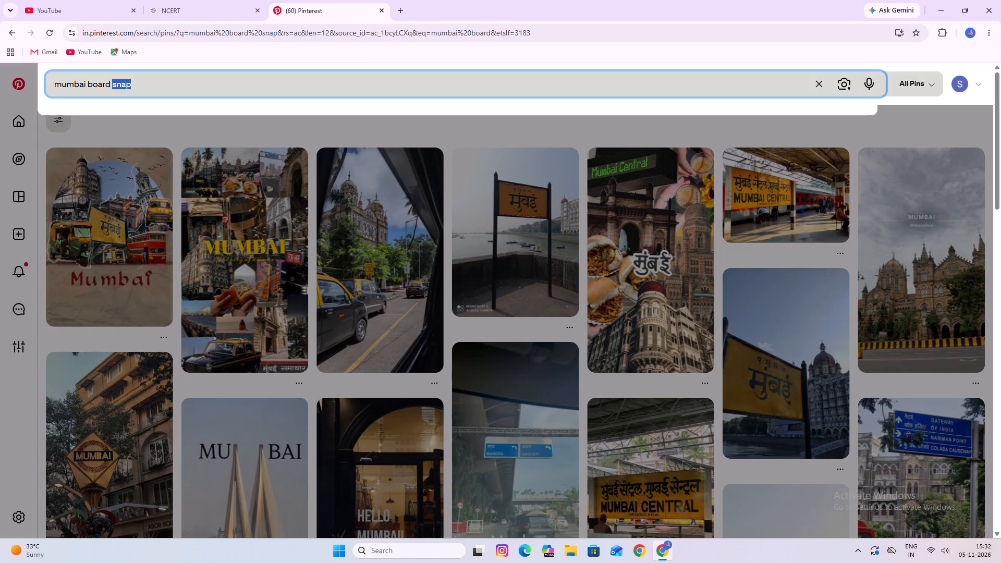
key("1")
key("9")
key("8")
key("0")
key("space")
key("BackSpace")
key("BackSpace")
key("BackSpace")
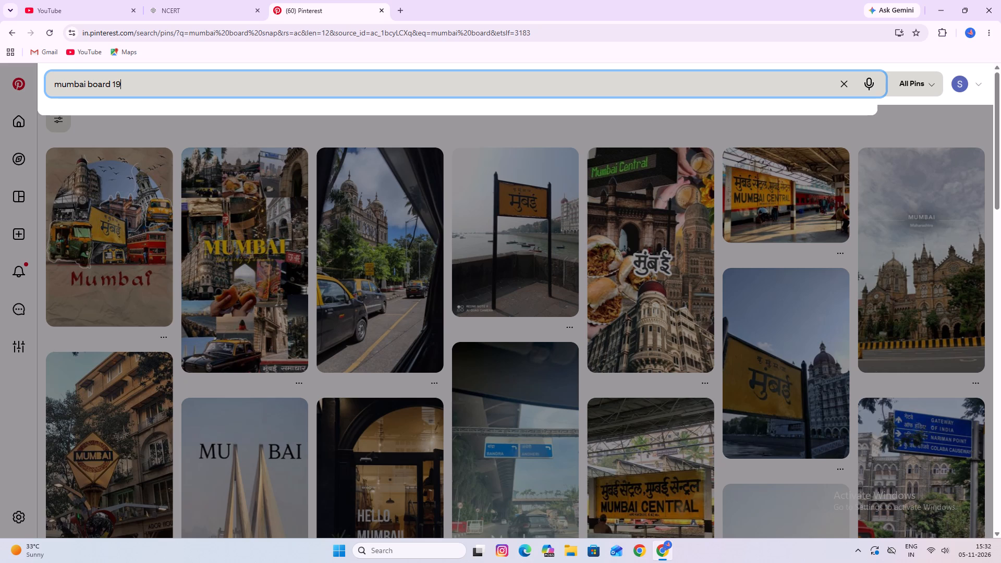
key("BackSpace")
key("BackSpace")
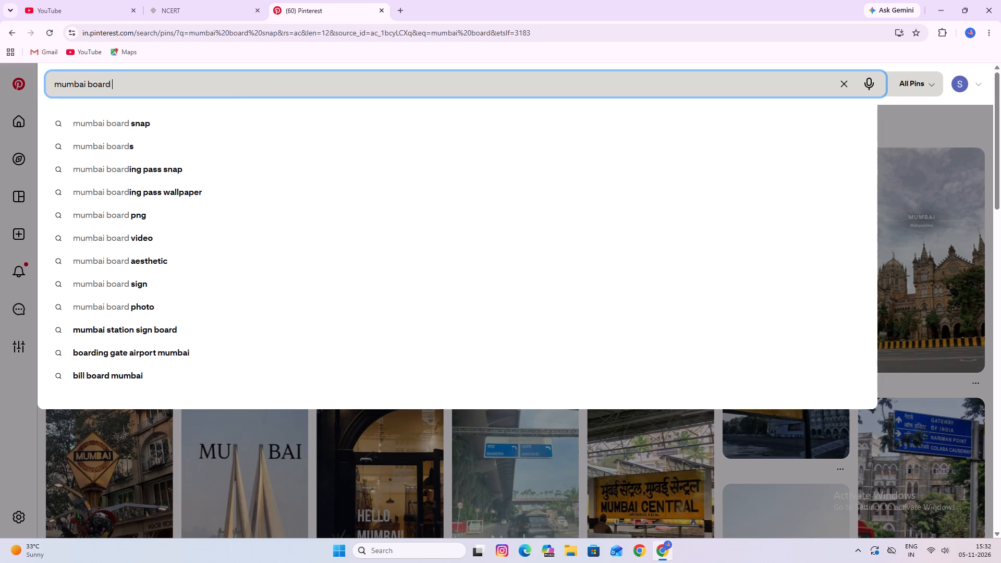
Complete the search phrase as "mumbai board 800 600" and run it.
type("800")
key("space")
type("600")
key("Return")
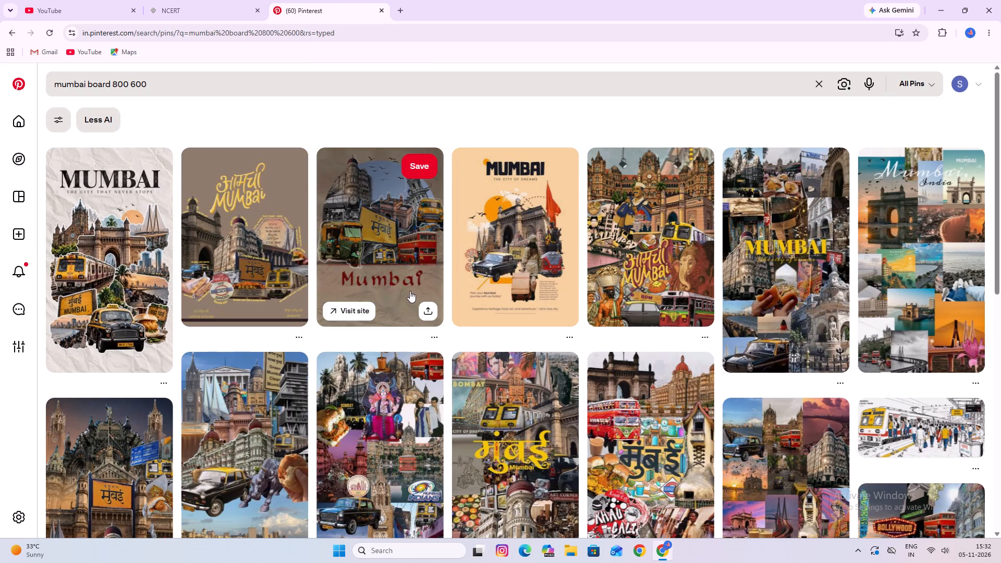
Open the pin of the yellow Mumbai sign board standing by the seafront from the "mumbai board 800 600" results.
scroll(390, 298, "down", 16)
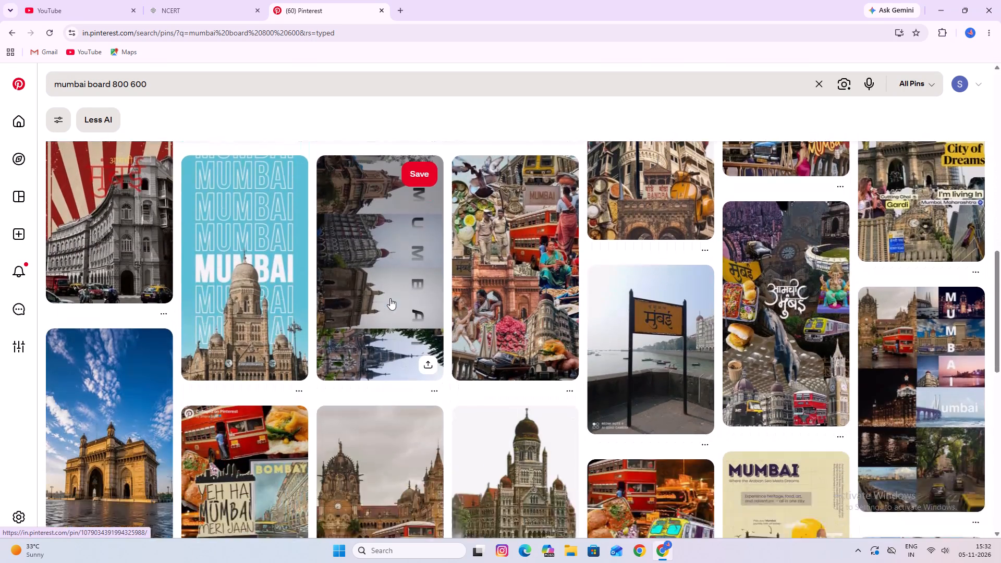
scroll(390, 298, "up", 3)
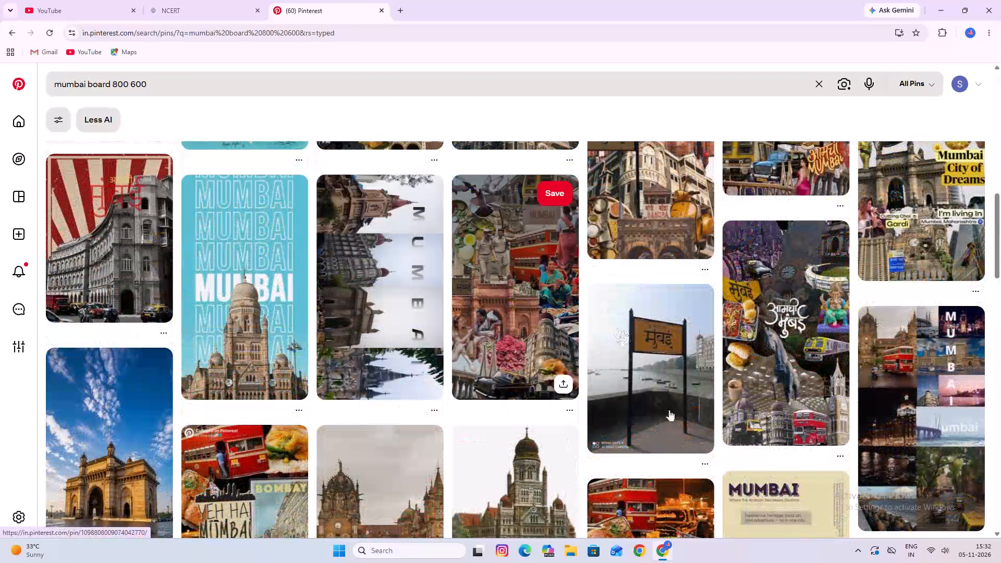
left_click(627, 368)
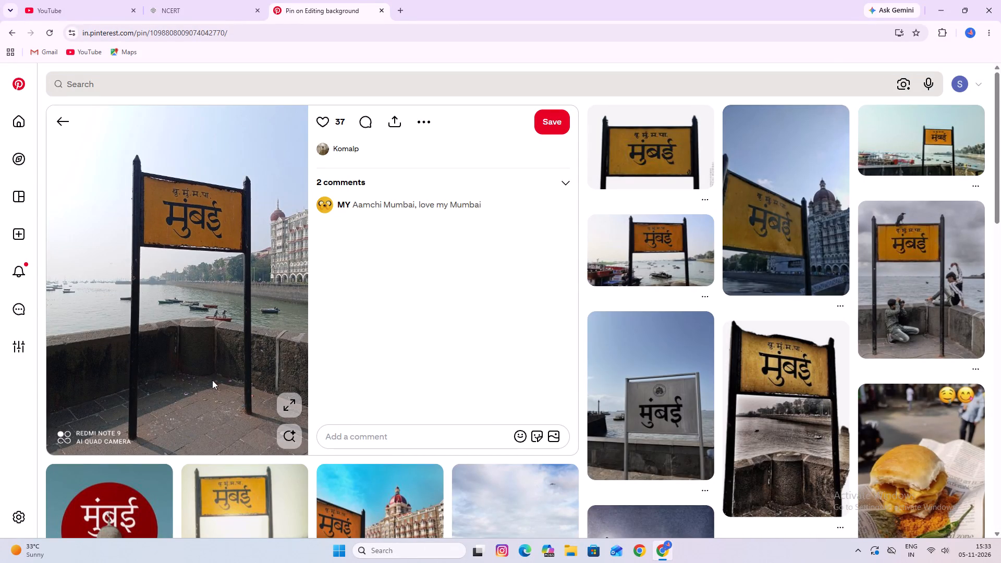
Open the related pin of the Mumbai sign board with a crow and a crouching photographer, and examine its related pins.
left_click(936, 294)
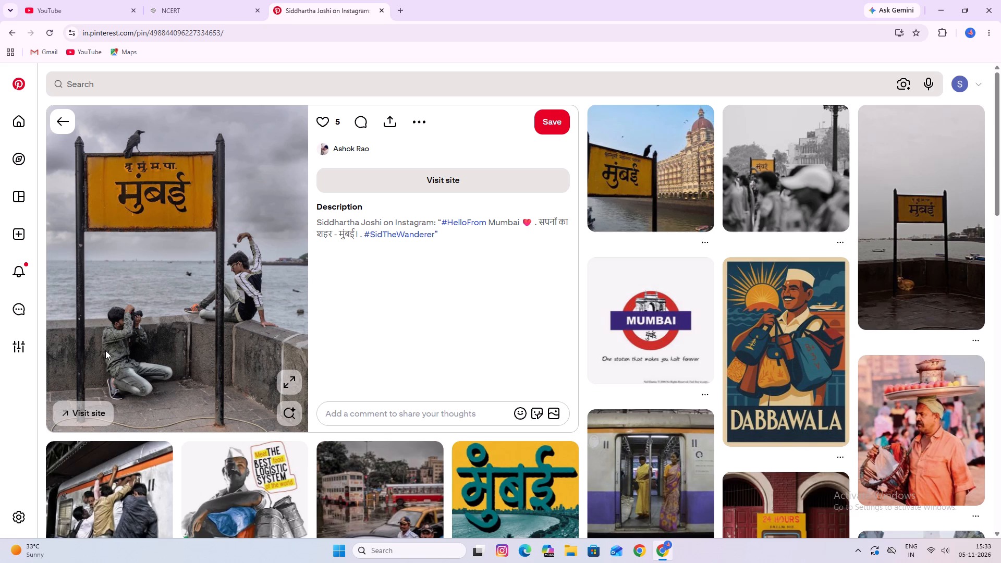
scroll(105, 350, "down", 2)
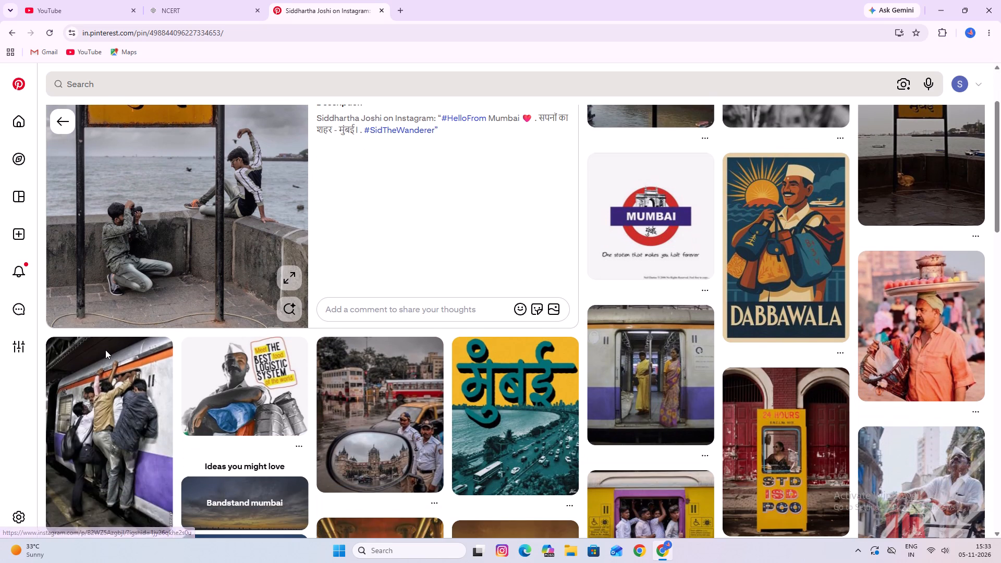
scroll(105, 350, "down", 1)
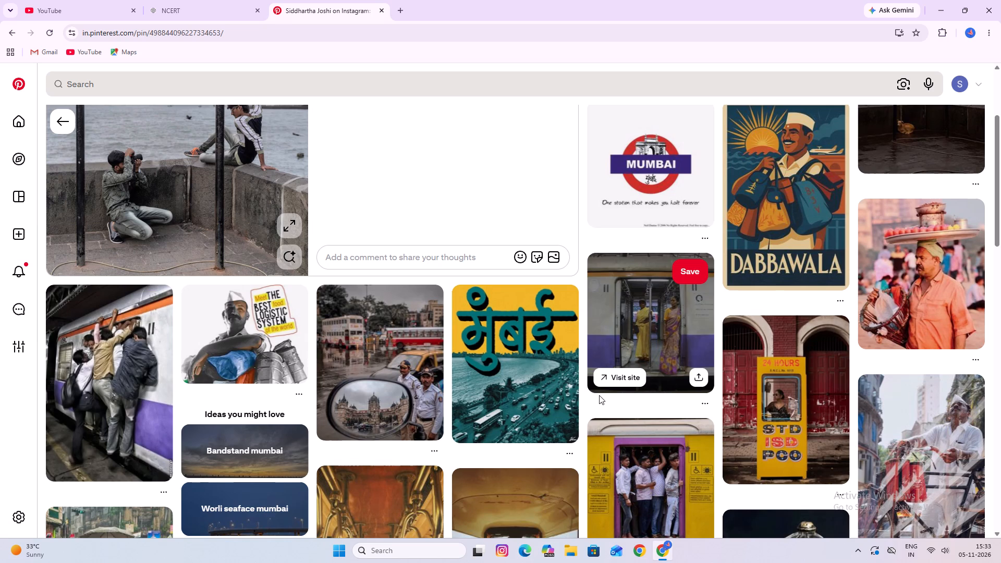
scroll(599, 395, "down", 1)
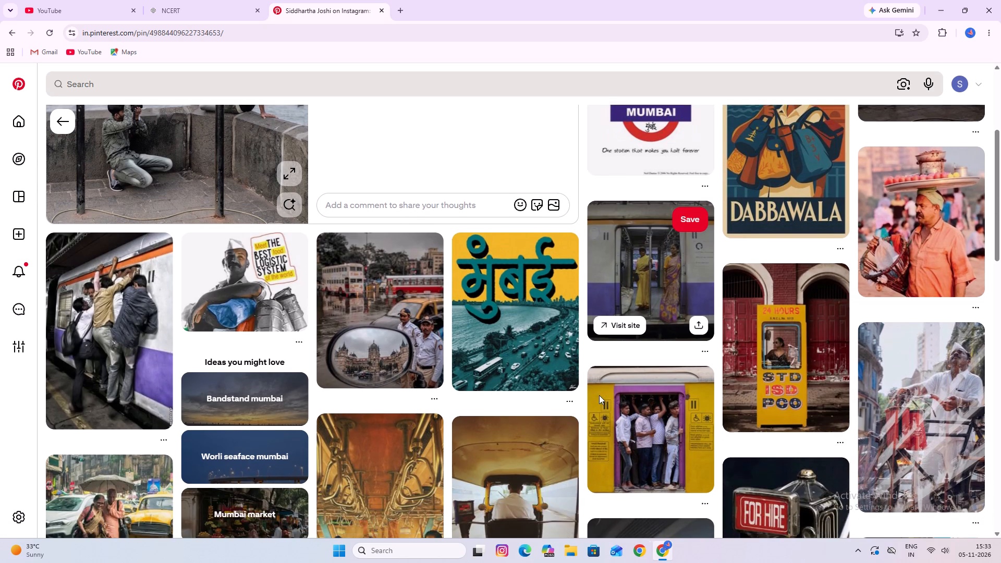
scroll(599, 395, "up", 11)
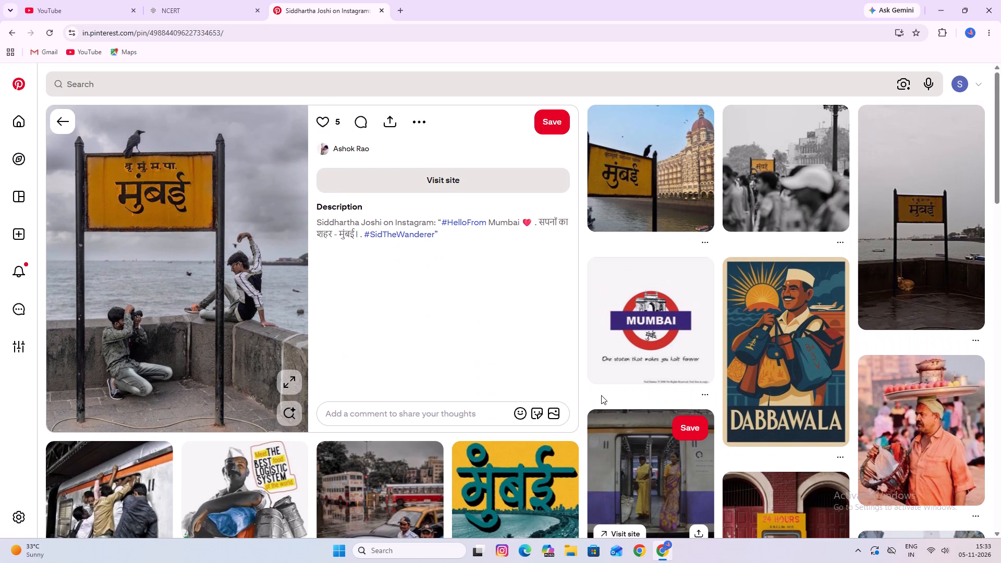
Open the related pin of the yellow Mumbai sign board by the sea under a grey sky and copy its image.
right_click(914, 234)
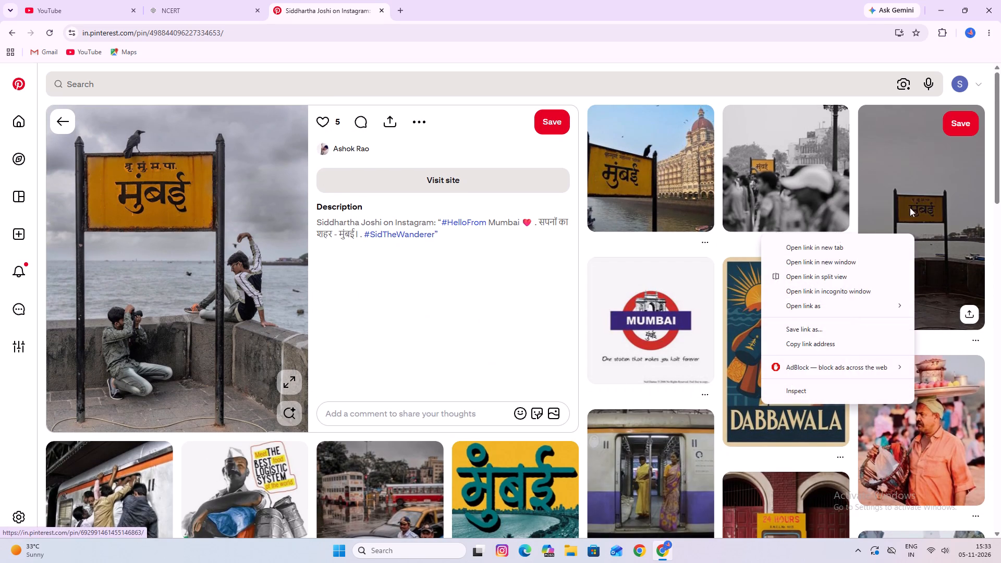
double_click(910, 207)
right_click(254, 289)
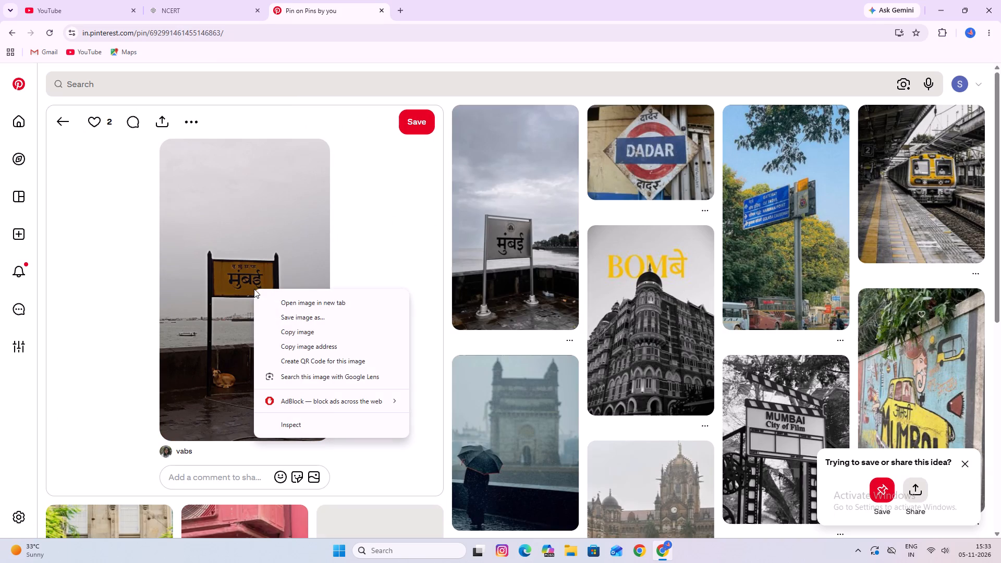
left_click(309, 334)
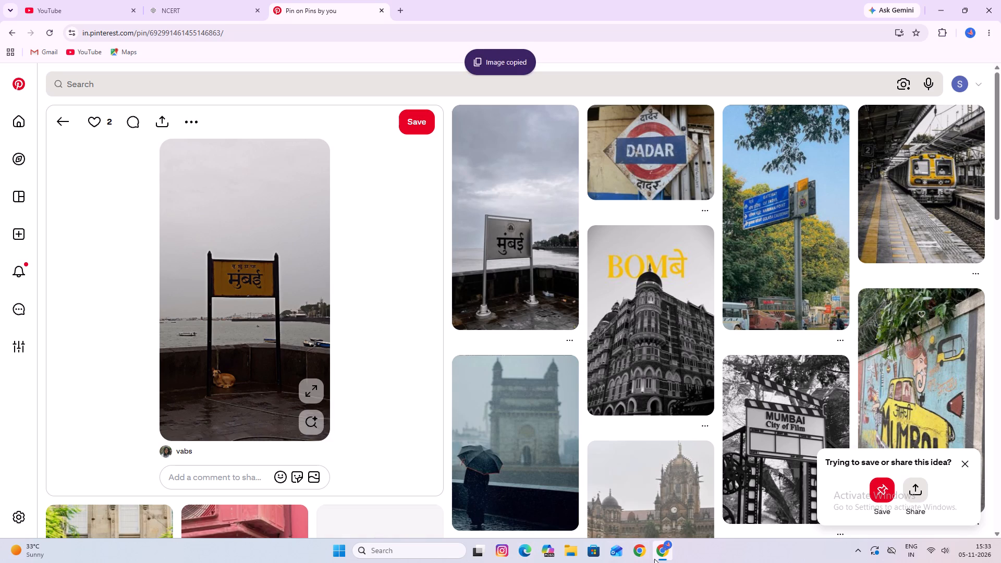
Launch Adobe After Effects 2026 and create a new project.
left_click(338, 551)
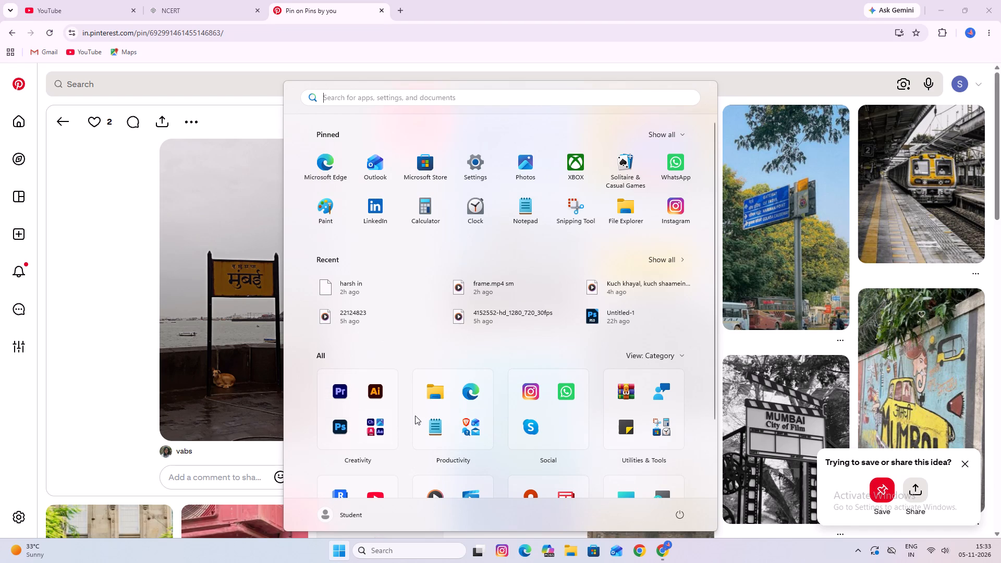
scroll(415, 415, "down", 5)
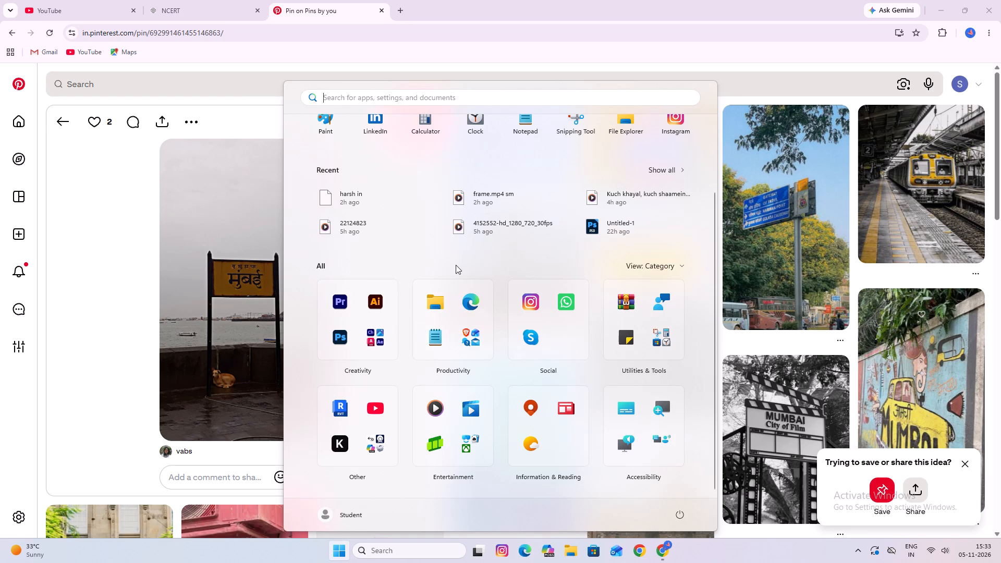
scroll(456, 265, "up", 7)
left_click(392, 101)
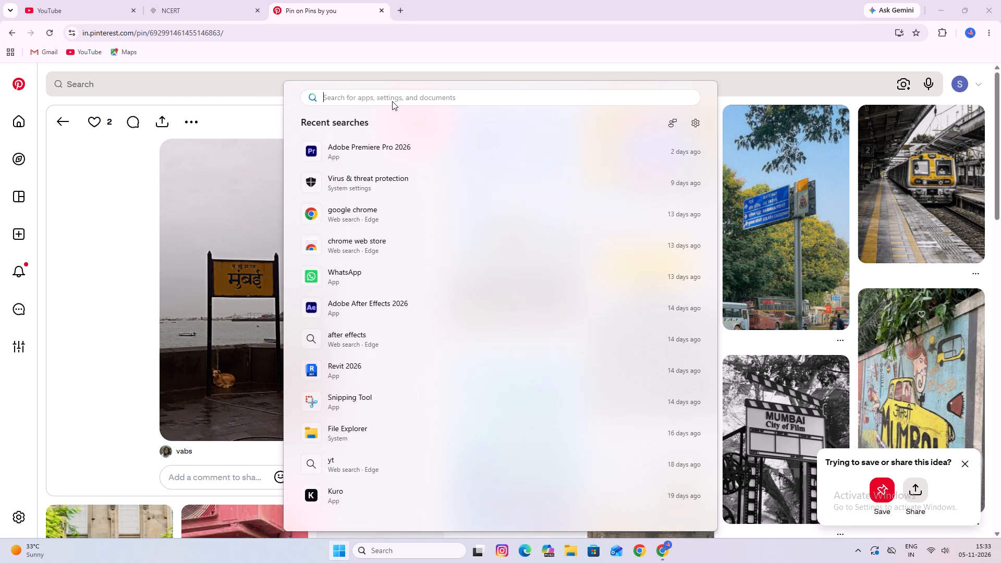
type("af")
left_click(355, 172)
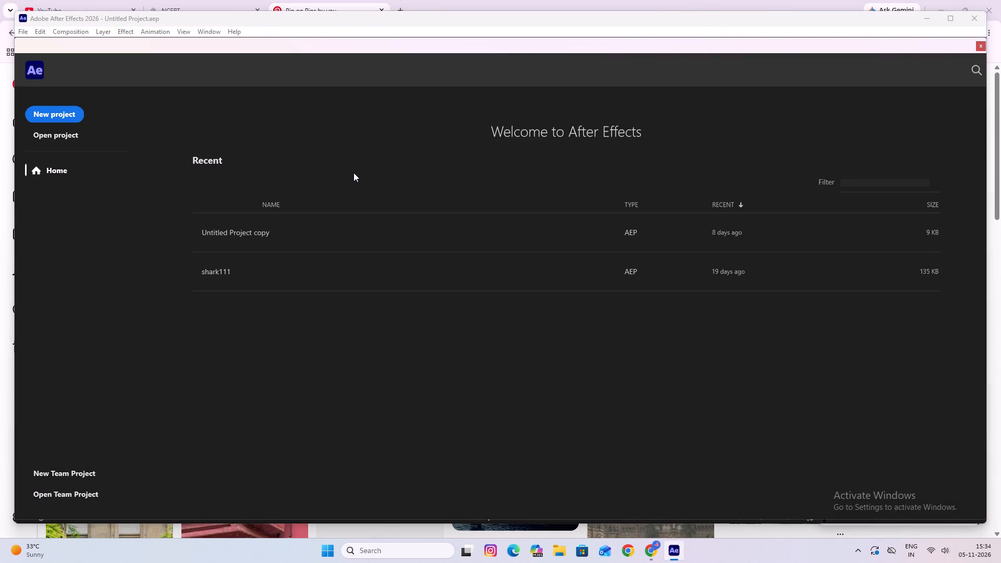
left_click(68, 116)
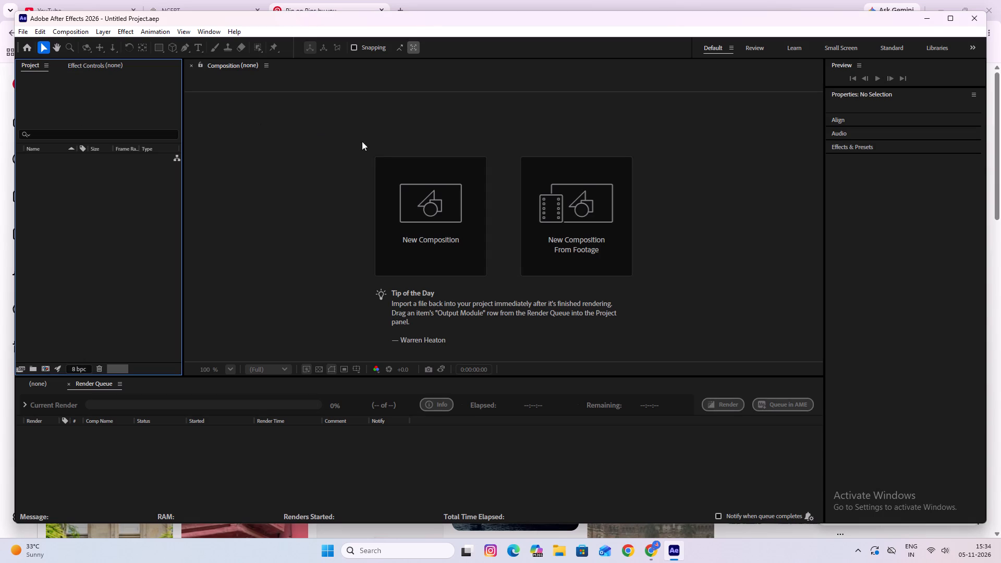
Create a new composition with the aspect ratio unlocked, 800 px wide and 600 px high.
left_click(443, 205)
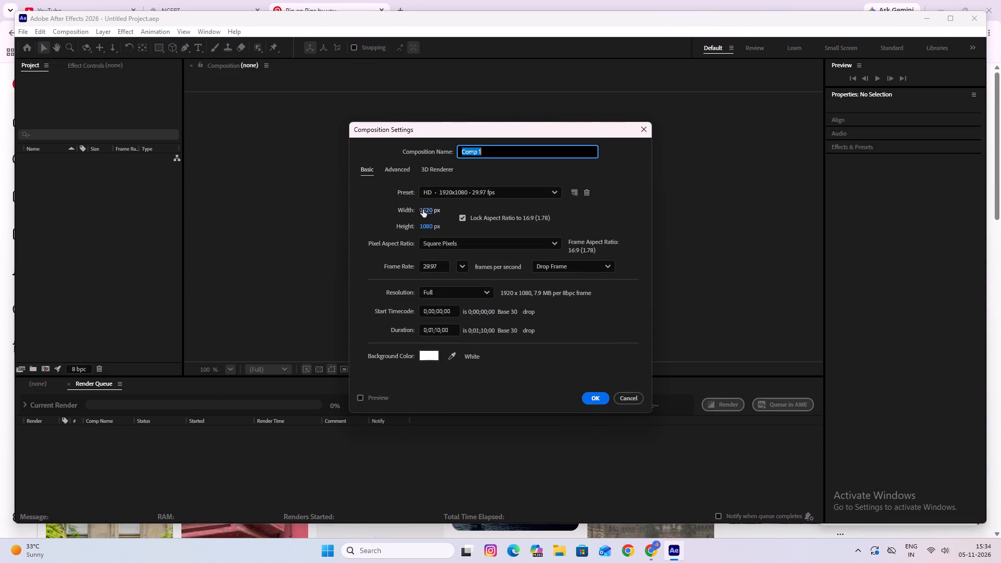
left_click(426, 210)
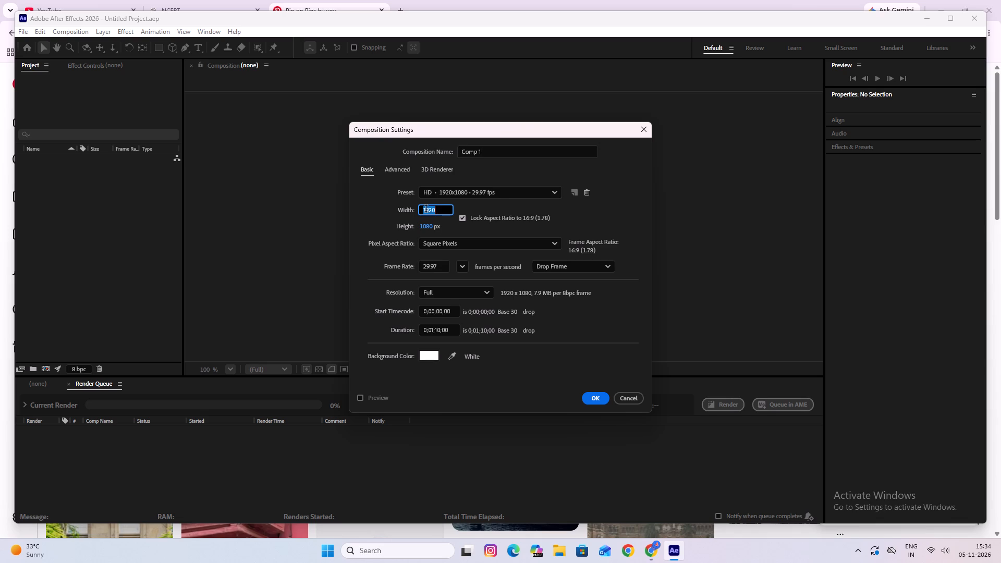
left_click(542, 195)
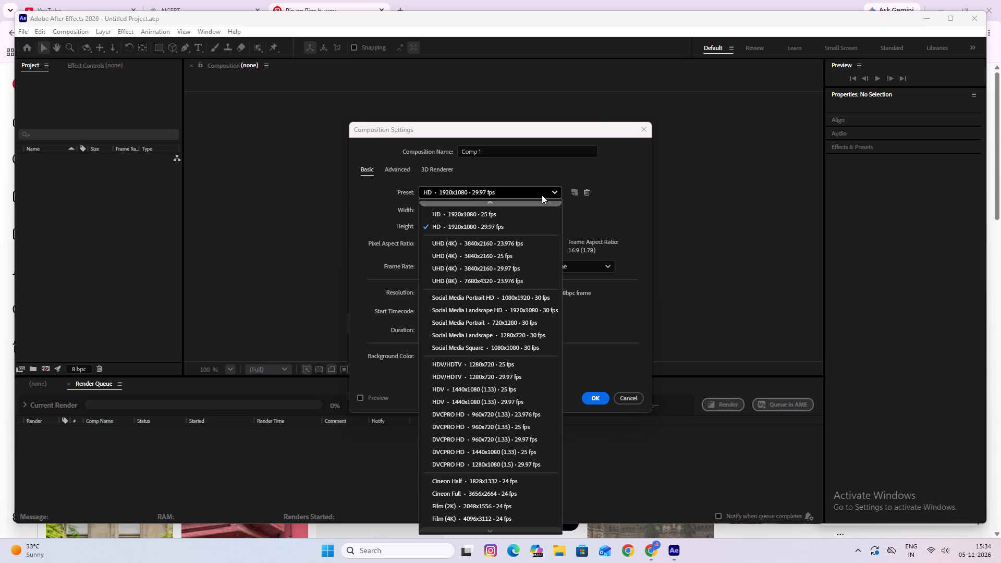
scroll(526, 368, "down", 3)
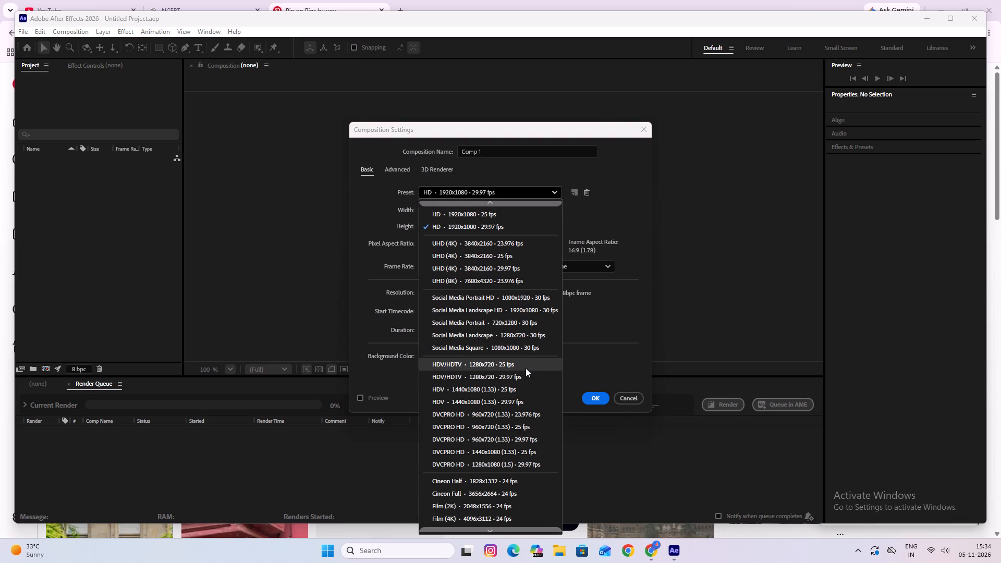
scroll(526, 368, "down", 1)
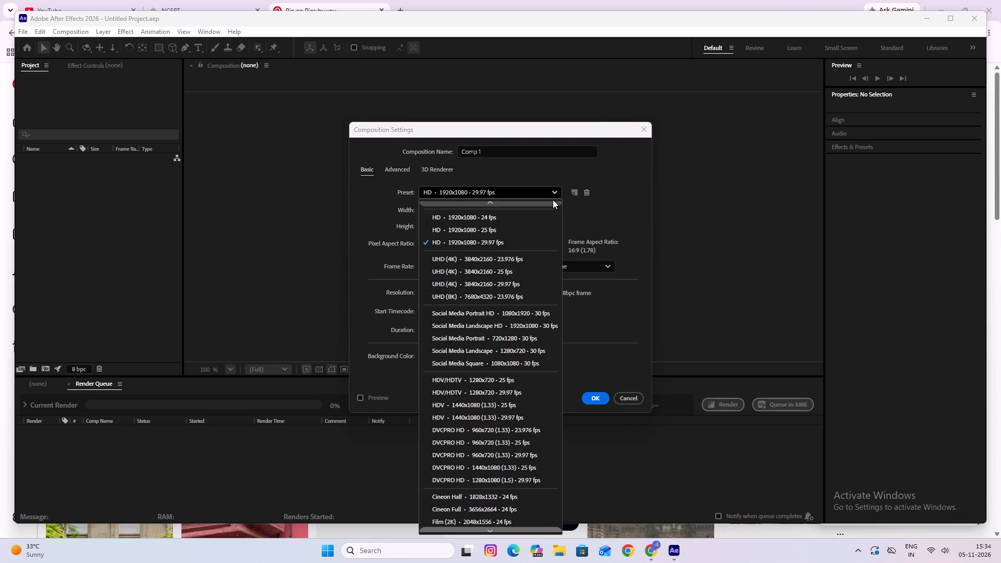
left_click(555, 187)
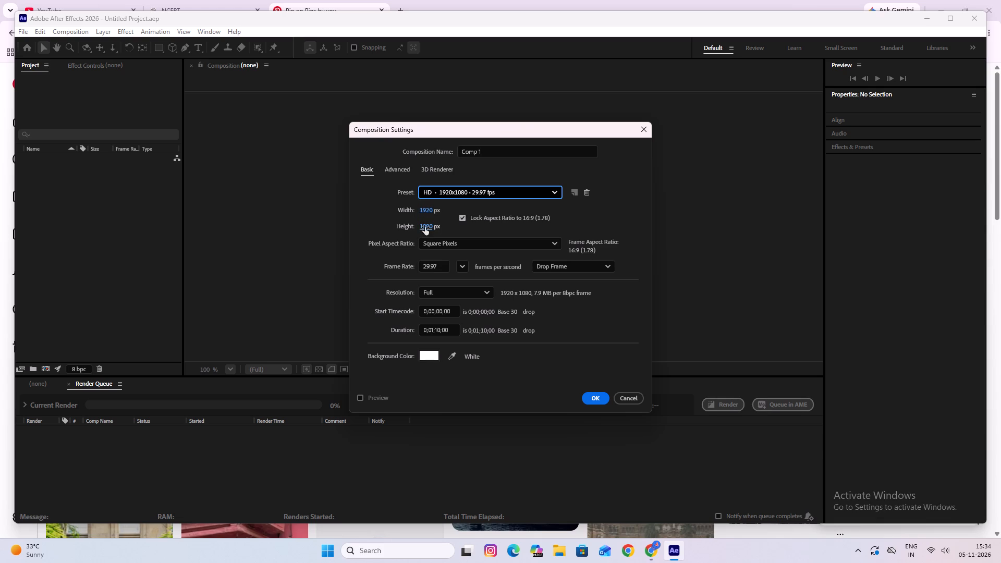
left_click(425, 227)
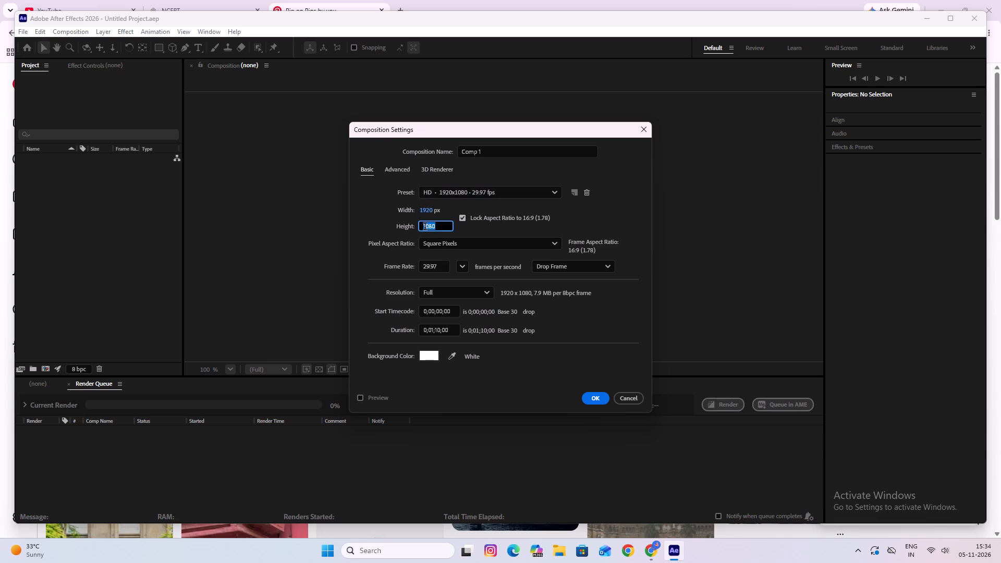
type("600")
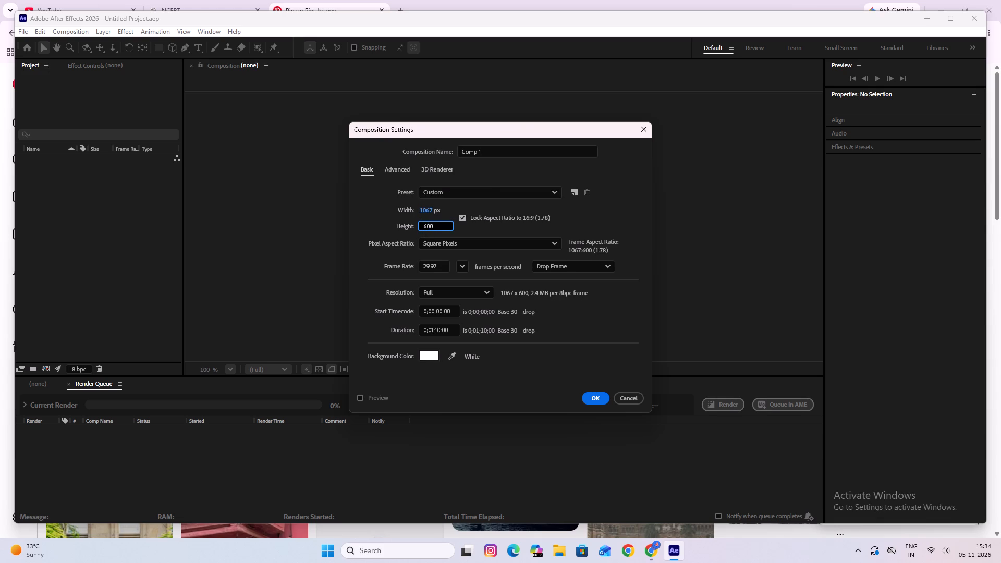
left_click(425, 210)
key("9")
key("BackSpace")
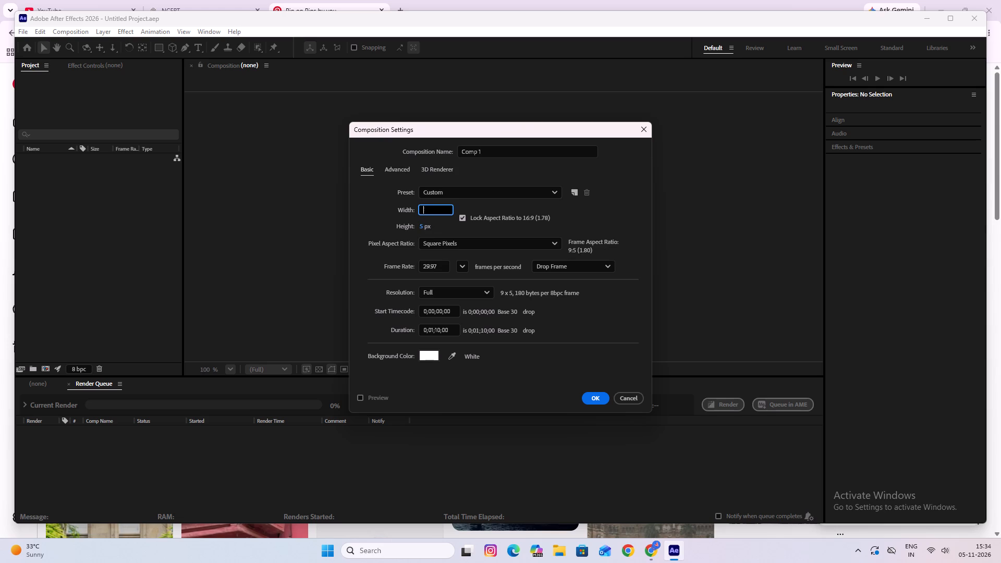
type("800")
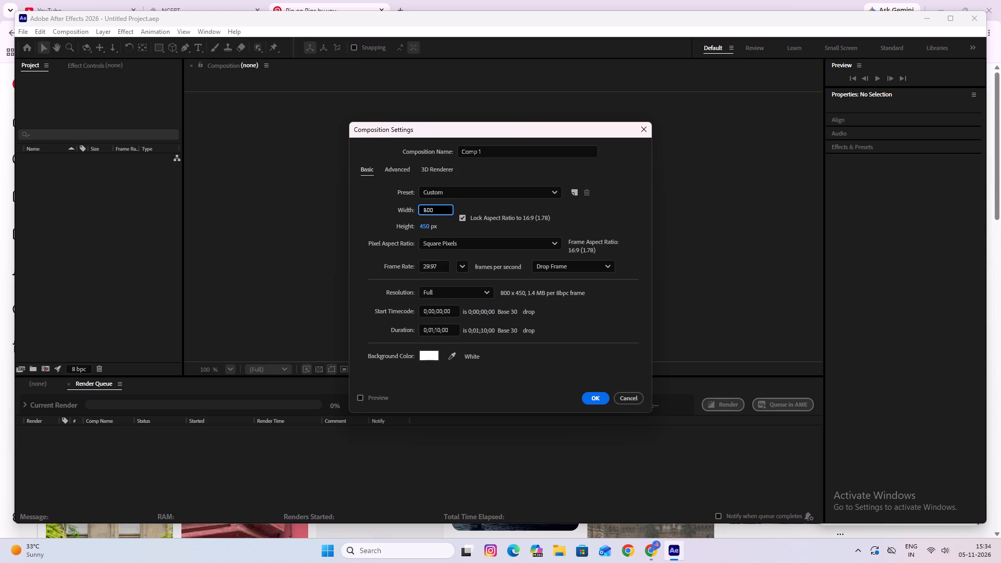
left_click(460, 218)
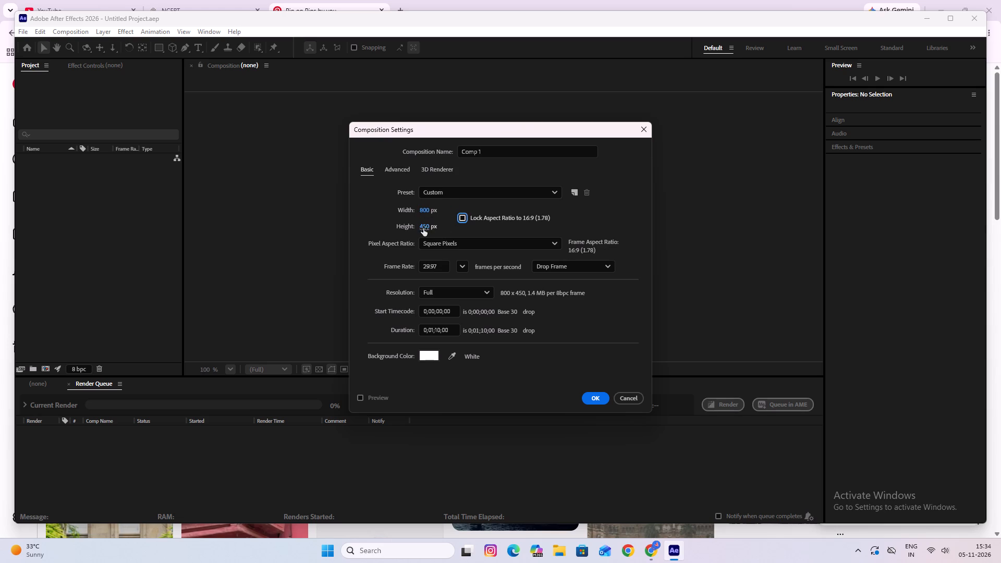
left_click(423, 228)
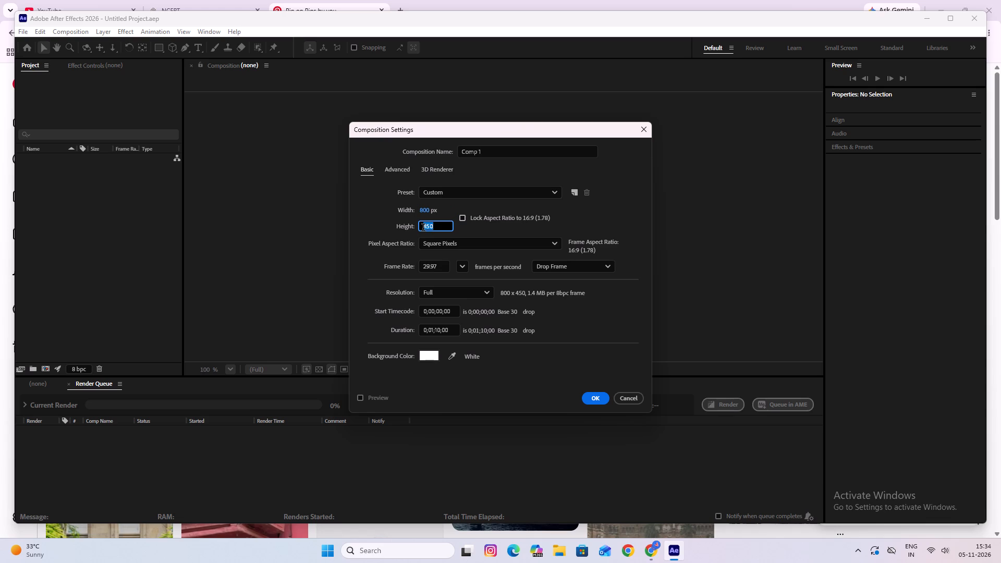
type("600")
left_click(592, 397)
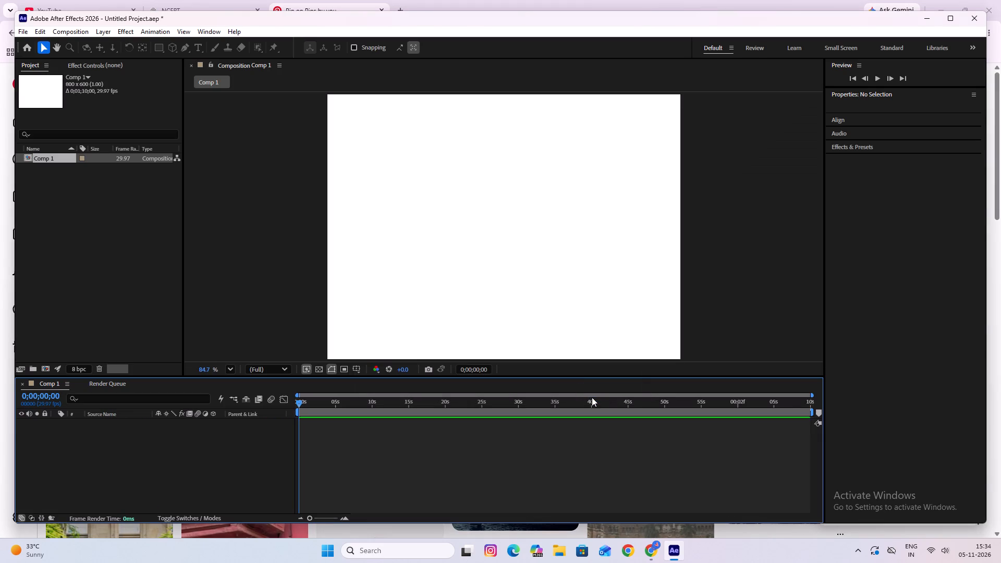
Create a second composition with the background color set to black (000000).
scroll(438, 251, "down", 4)
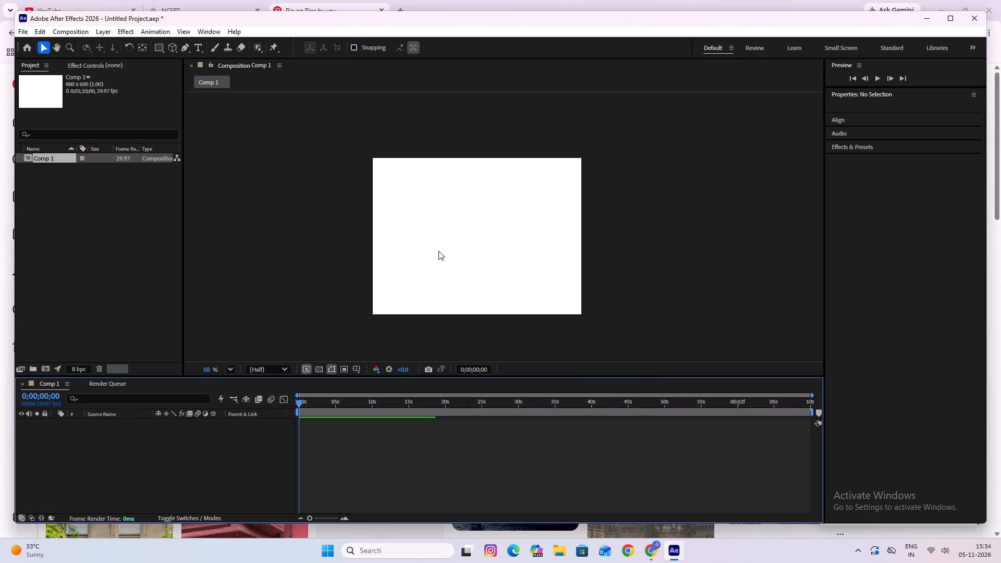
scroll(438, 249, "up", 1)
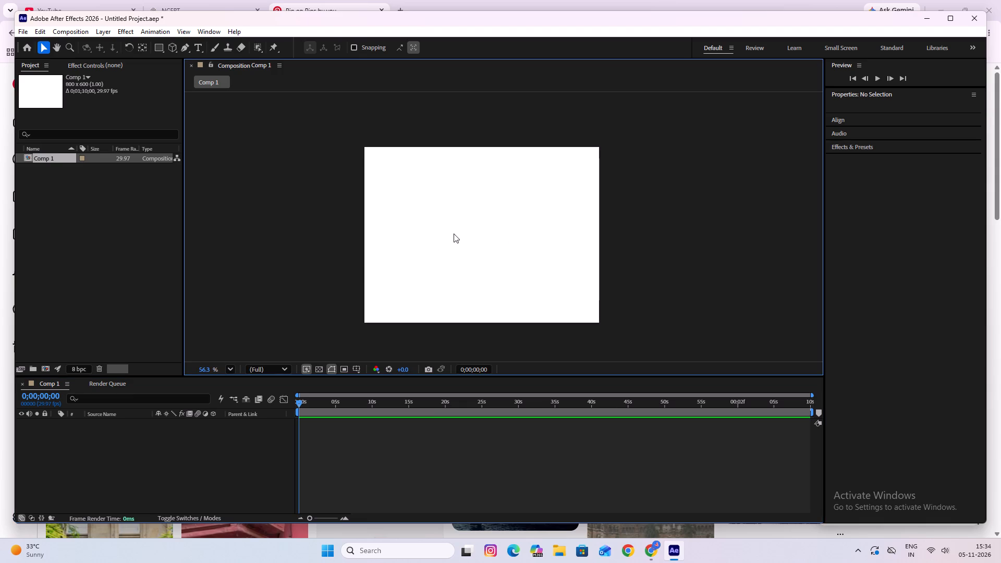
left_click(454, 234)
left_click(67, 31)
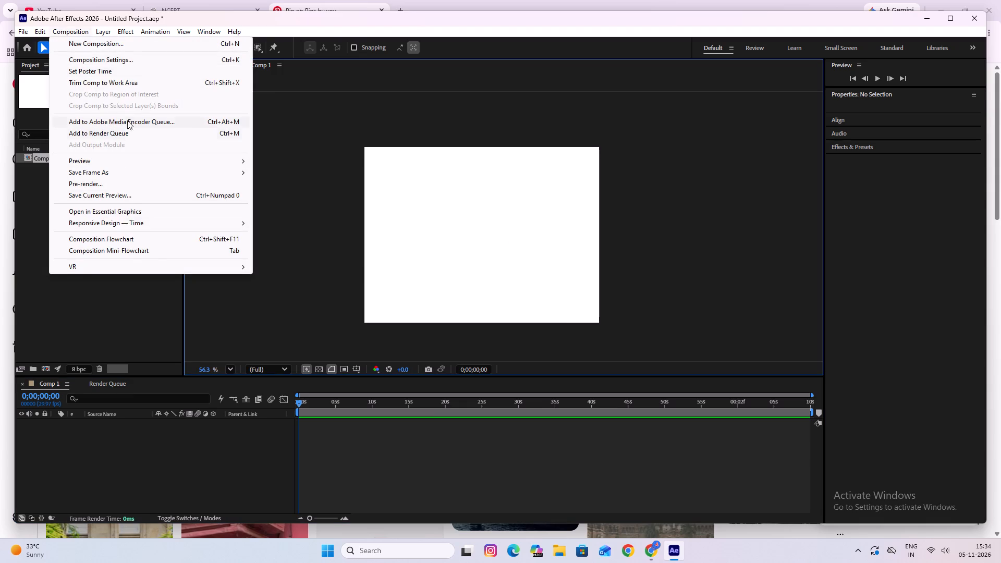
left_click(83, 43)
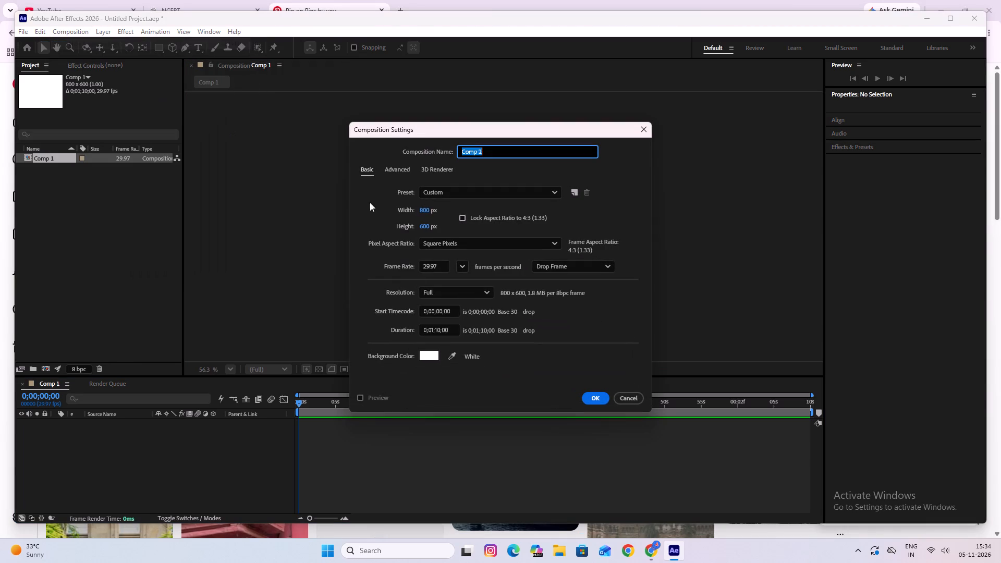
left_click(471, 354)
left_click(458, 358)
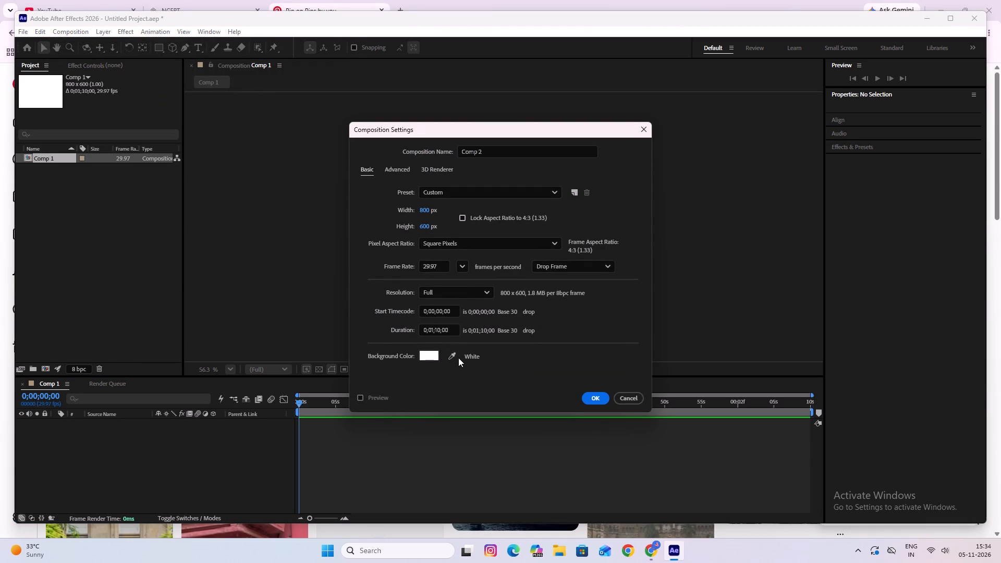
left_click(426, 354)
left_click_drag(479, 323, 249, 381)
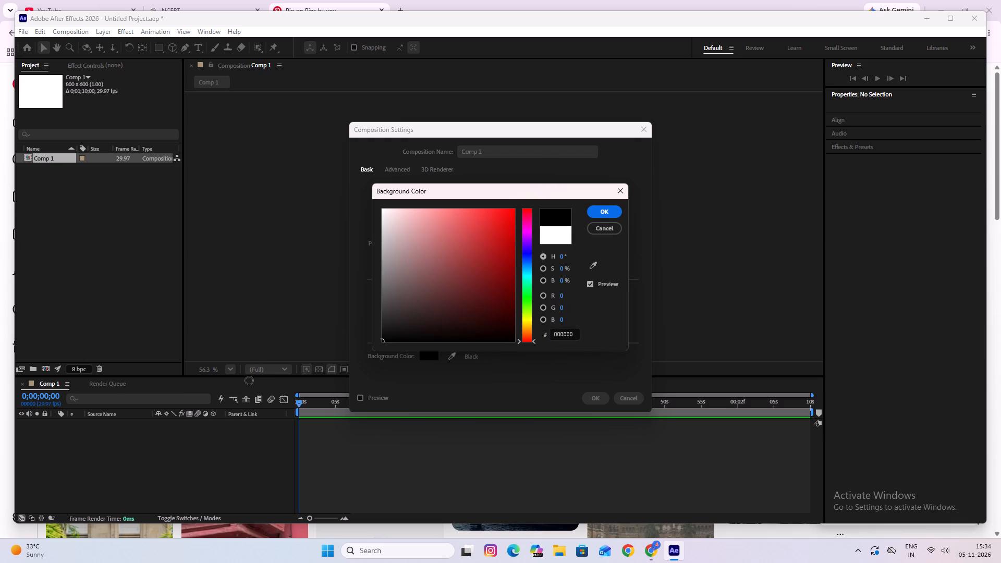
left_click_drag(249, 381, 179, 391)
left_click(603, 210)
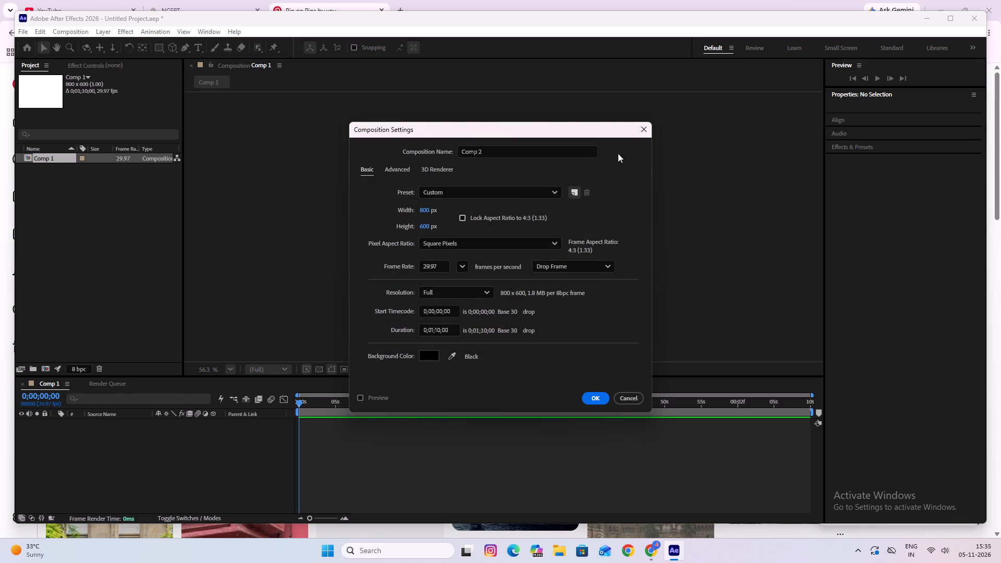
left_click(594, 399)
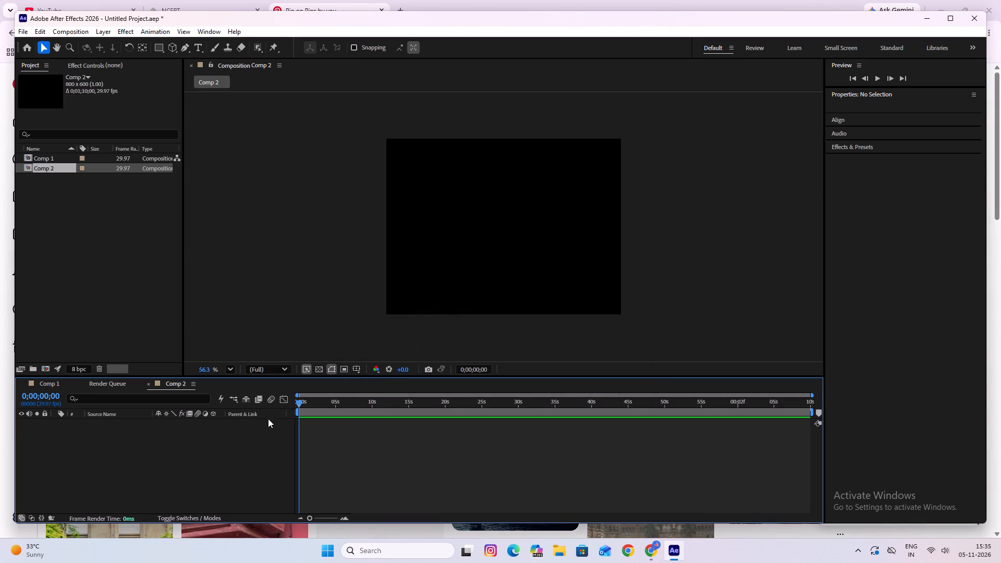
Maximize the After Effects window.
left_click(947, 17)
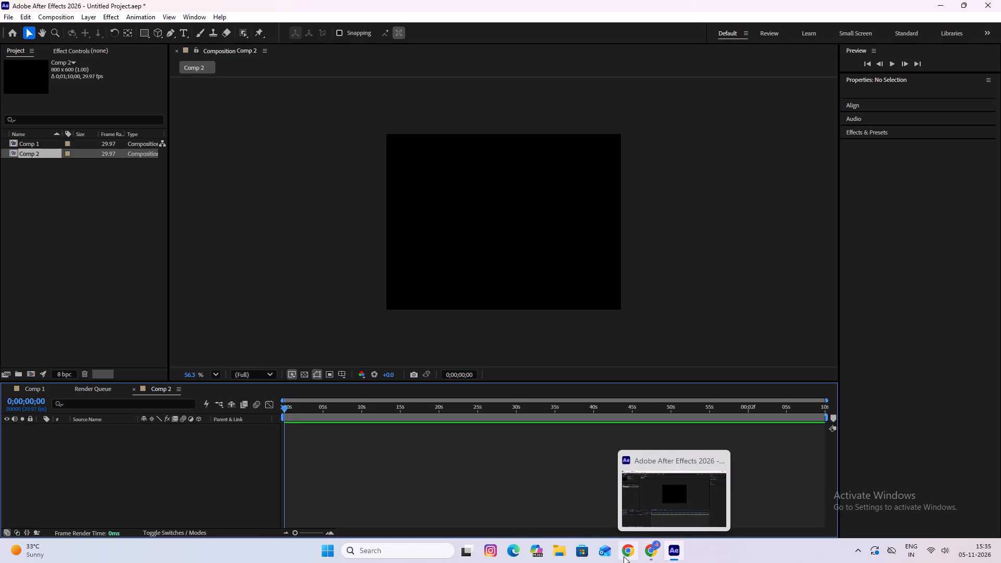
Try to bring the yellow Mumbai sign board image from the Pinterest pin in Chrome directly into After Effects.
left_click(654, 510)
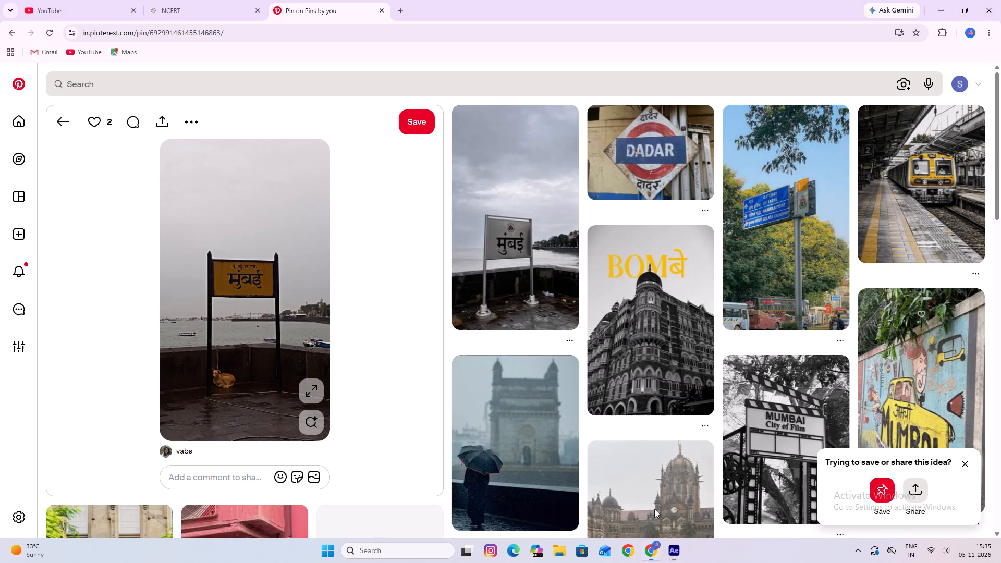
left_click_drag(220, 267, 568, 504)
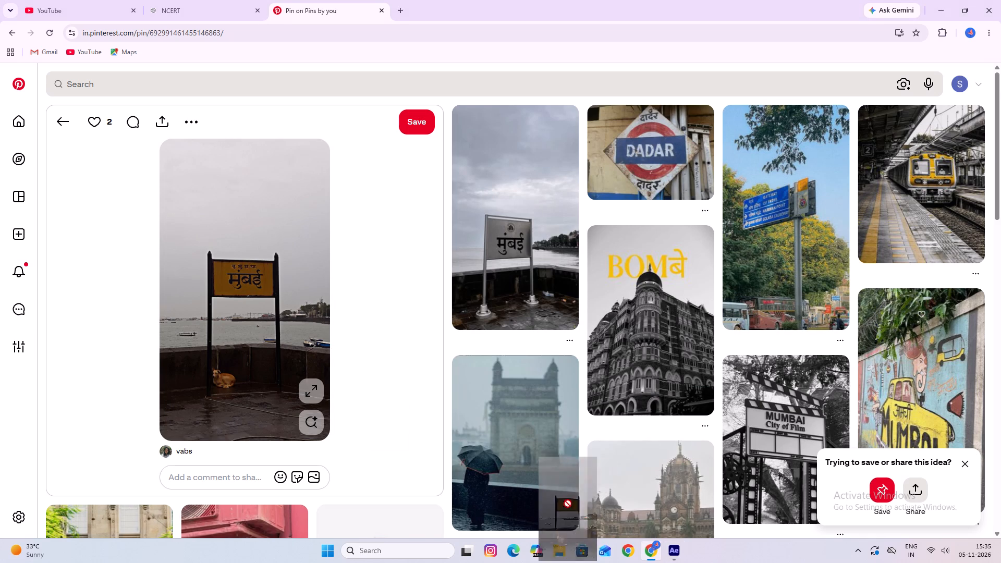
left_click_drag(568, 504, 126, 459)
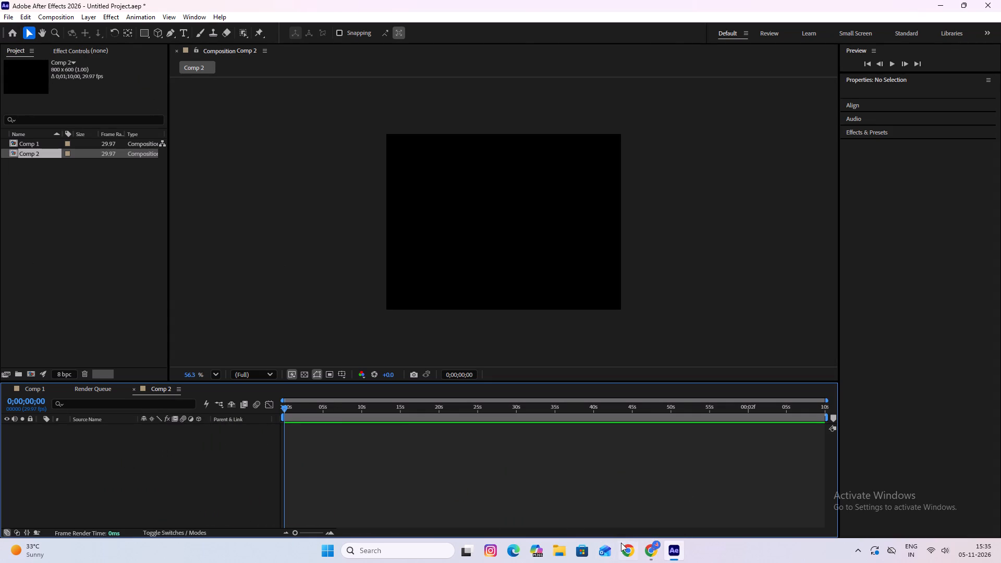
Switch to Chrome and save the yellow Mumbai sign board image as a JPEG in the Downloads folder.
left_click(647, 549)
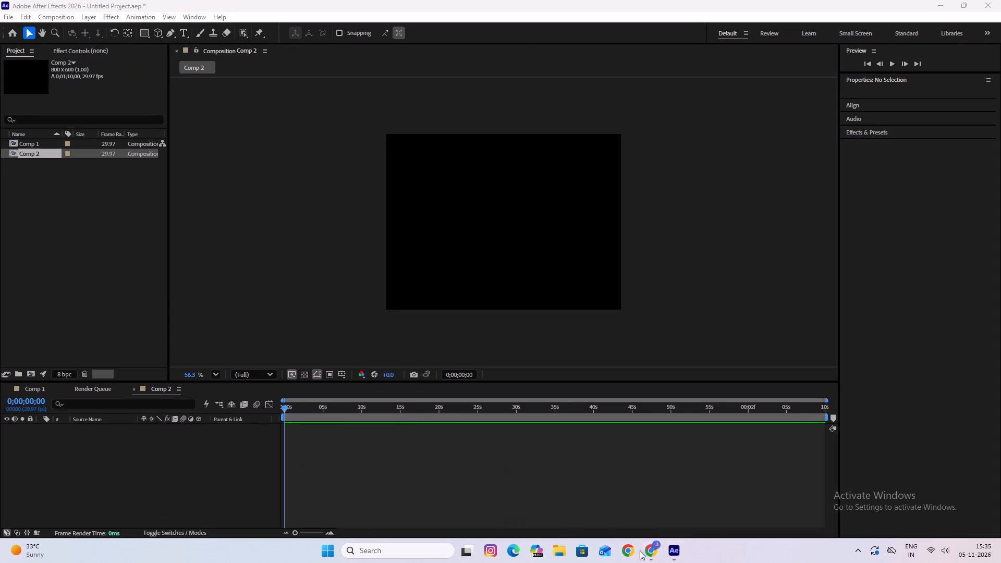
left_click(655, 550)
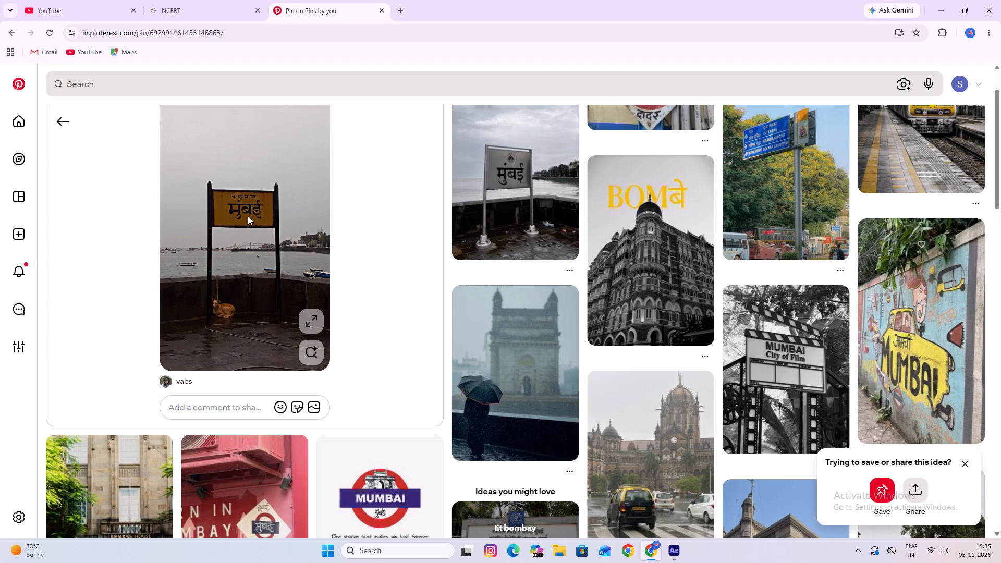
right_click(248, 216)
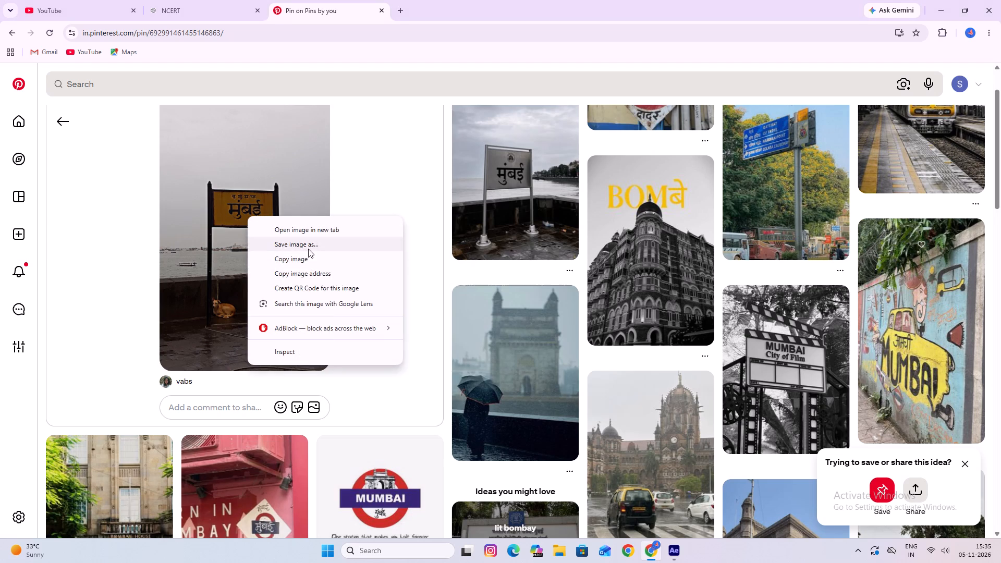
left_click(308, 249)
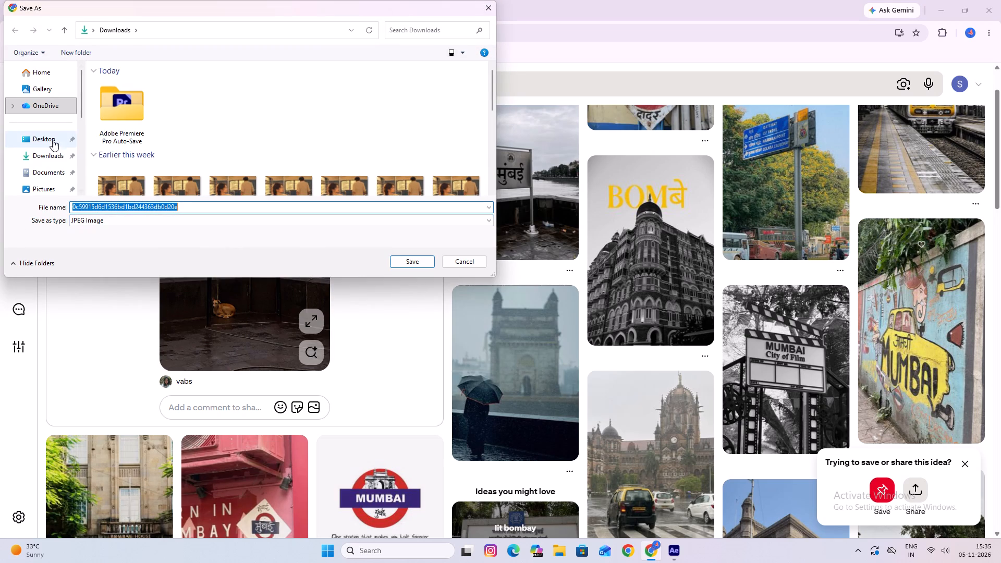
left_click(44, 173)
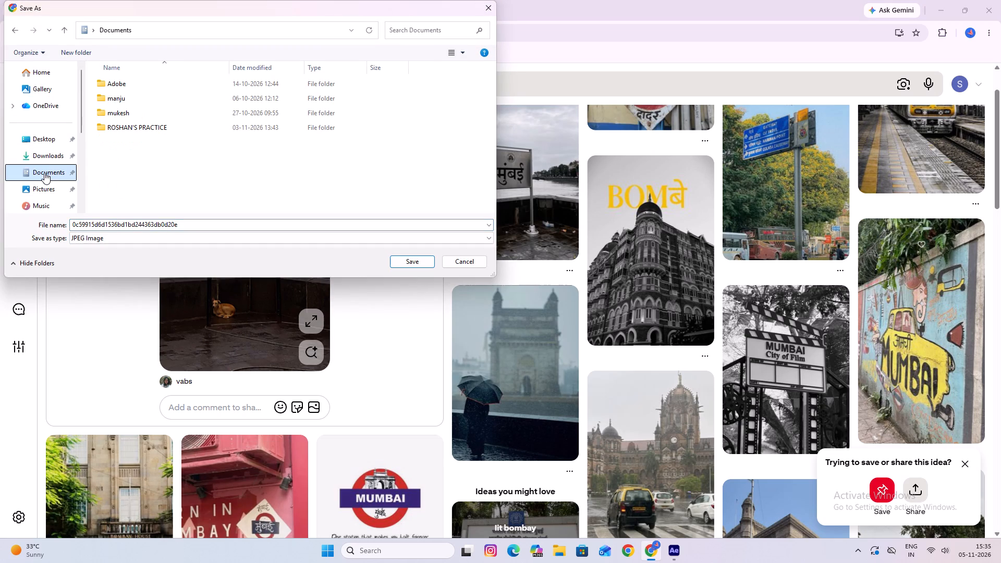
left_click(53, 156)
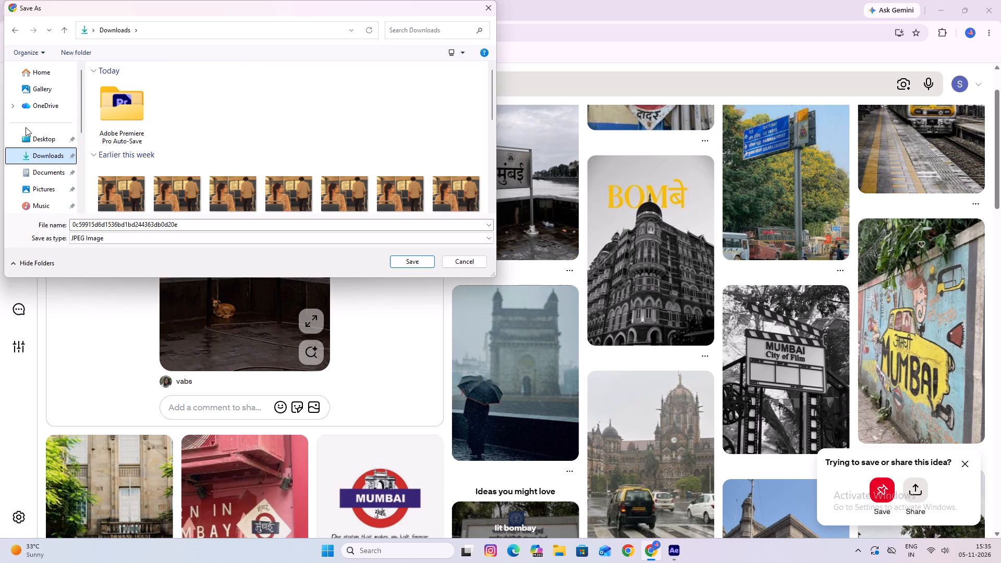
left_click(412, 258)
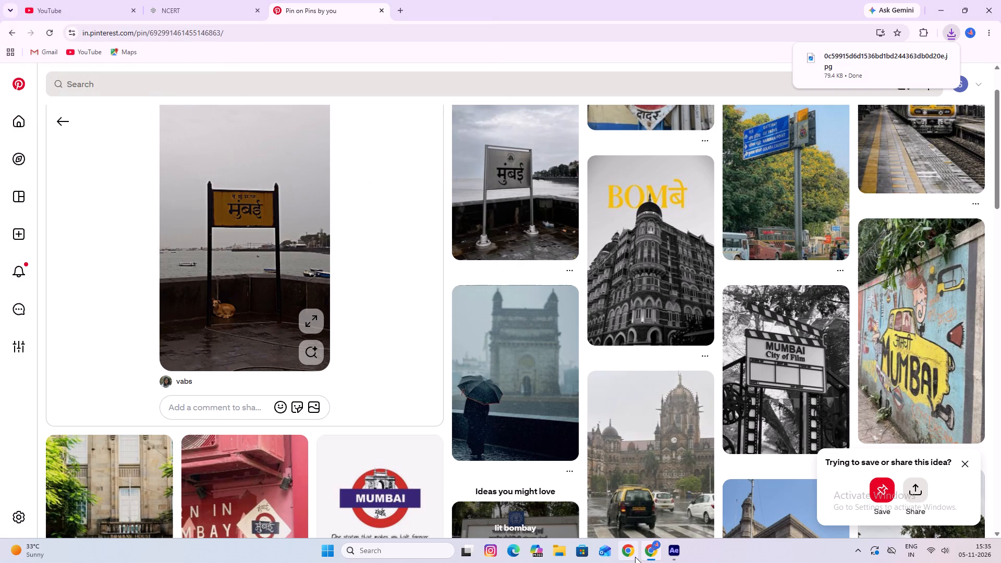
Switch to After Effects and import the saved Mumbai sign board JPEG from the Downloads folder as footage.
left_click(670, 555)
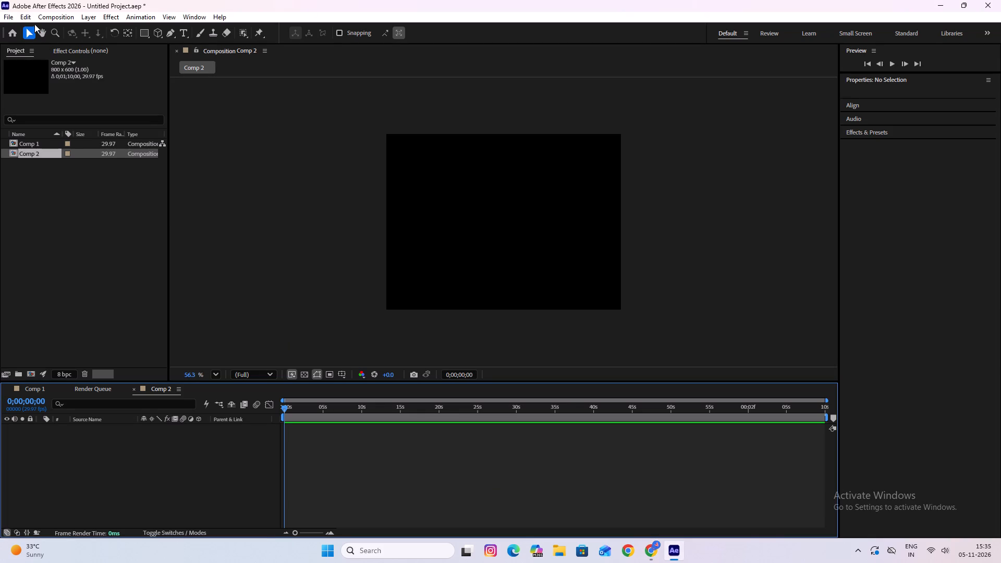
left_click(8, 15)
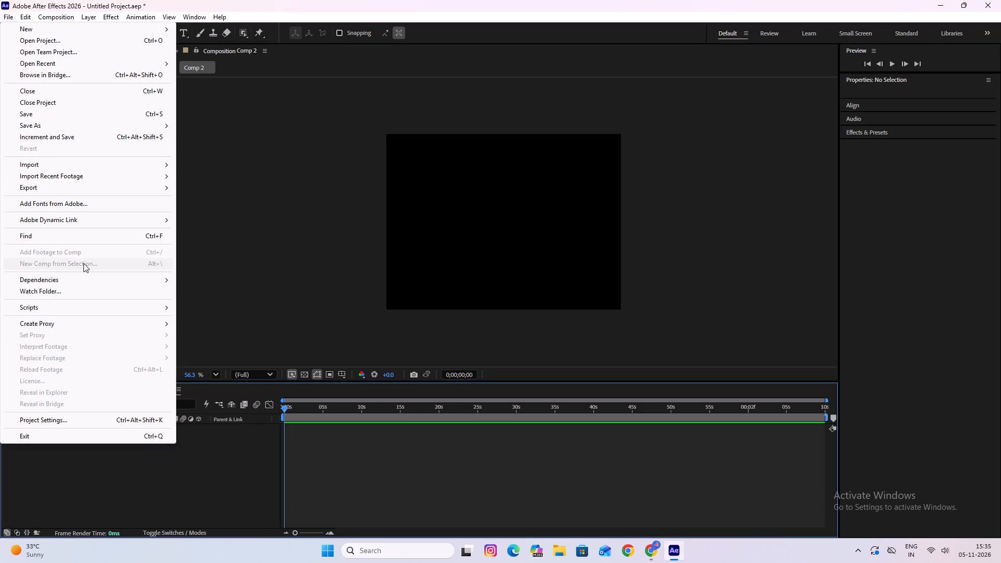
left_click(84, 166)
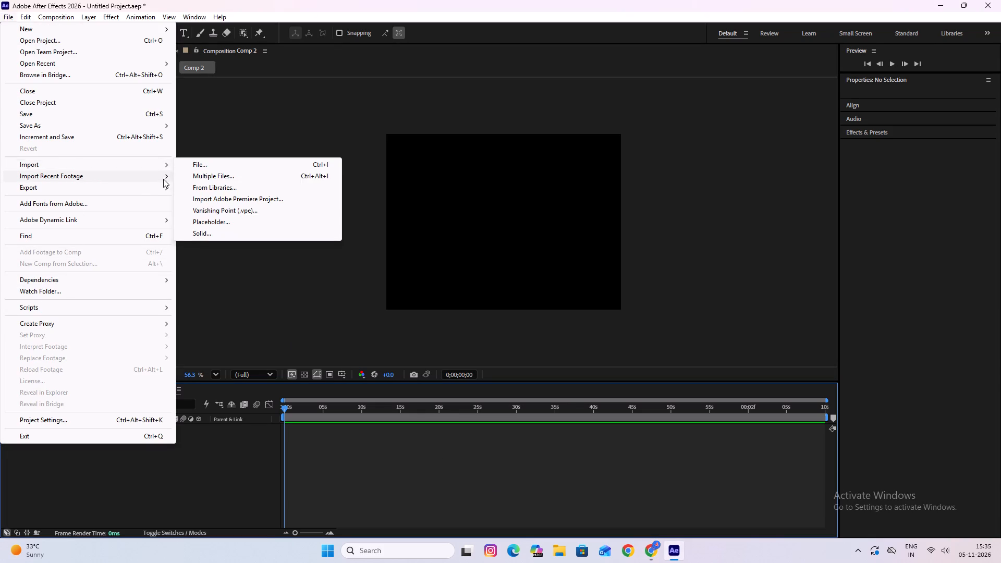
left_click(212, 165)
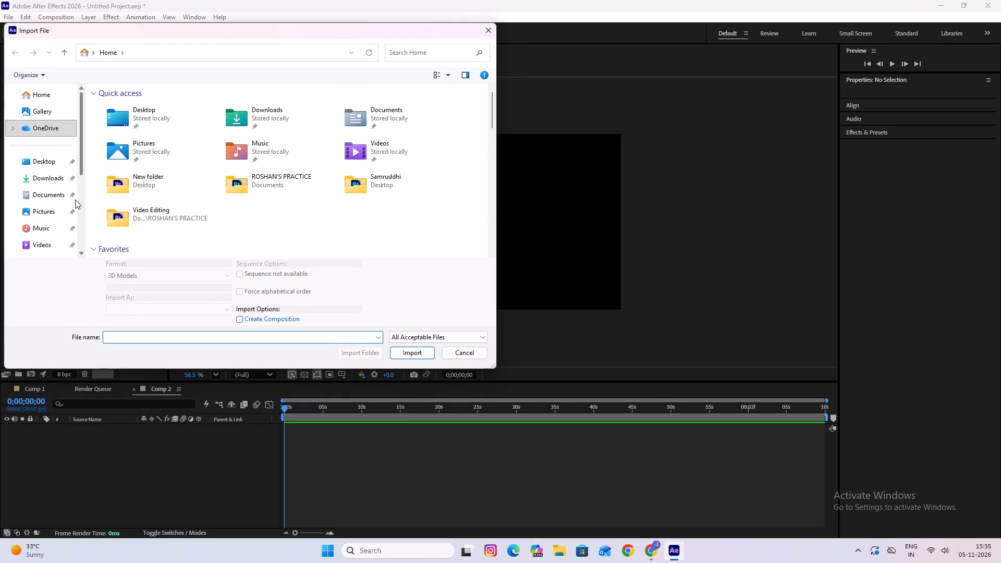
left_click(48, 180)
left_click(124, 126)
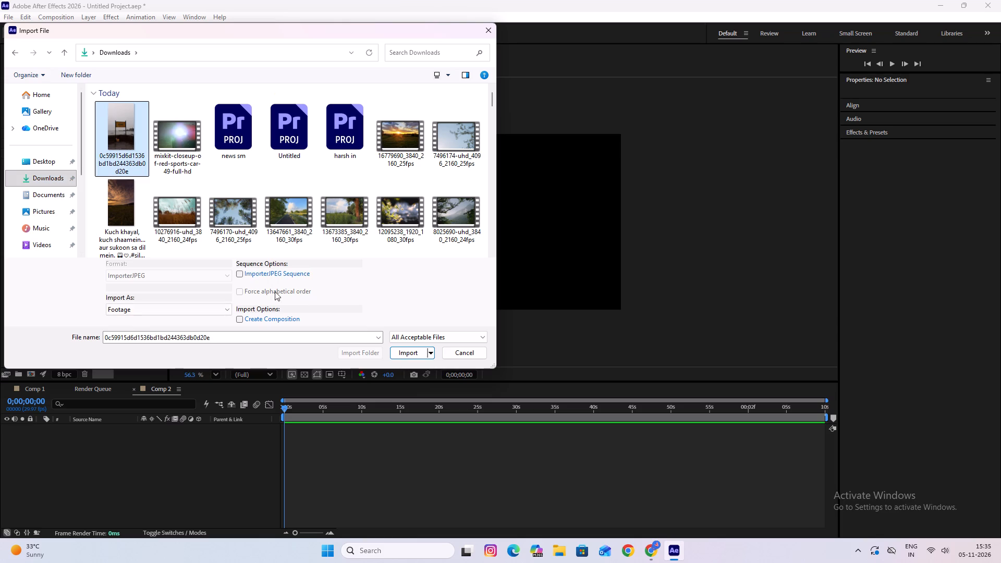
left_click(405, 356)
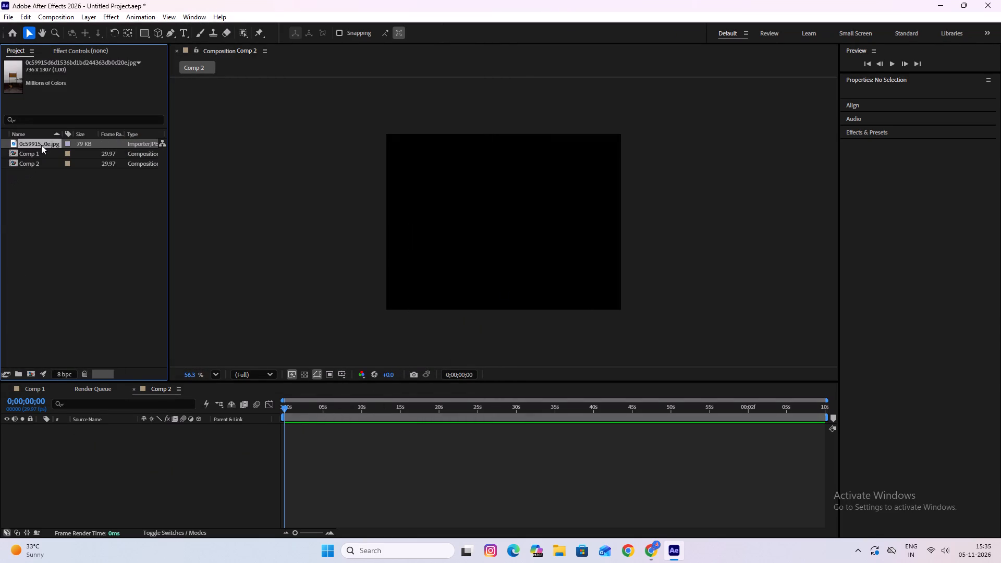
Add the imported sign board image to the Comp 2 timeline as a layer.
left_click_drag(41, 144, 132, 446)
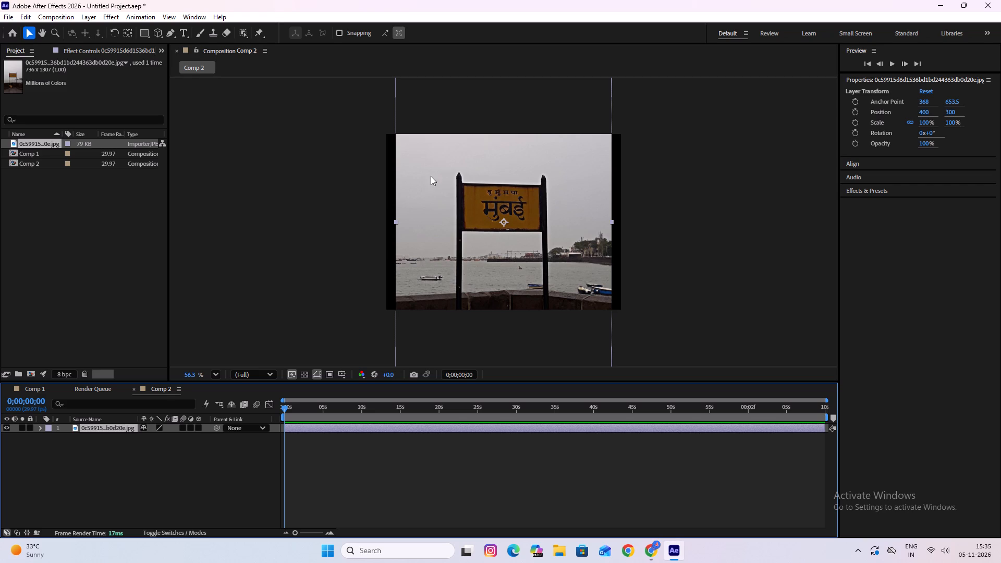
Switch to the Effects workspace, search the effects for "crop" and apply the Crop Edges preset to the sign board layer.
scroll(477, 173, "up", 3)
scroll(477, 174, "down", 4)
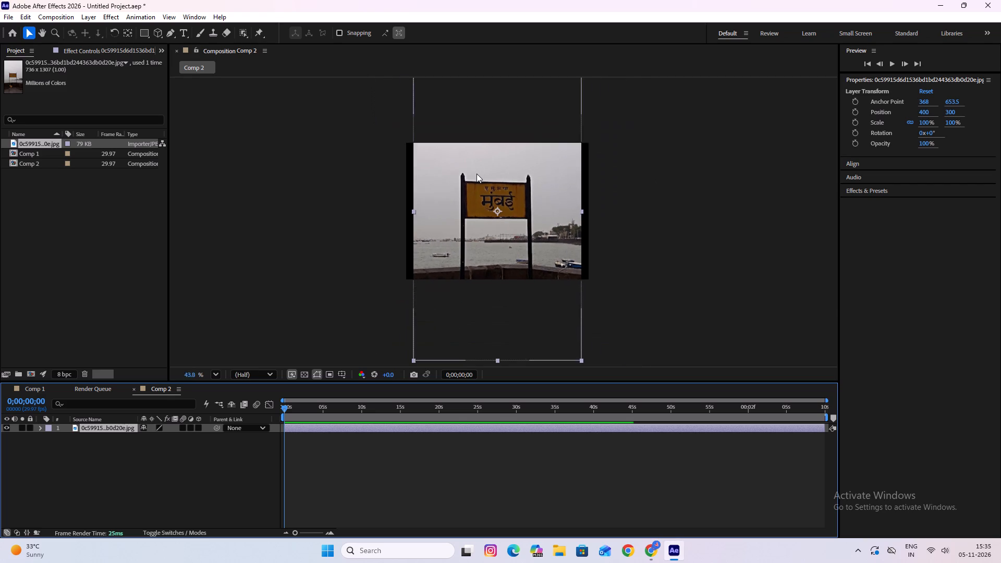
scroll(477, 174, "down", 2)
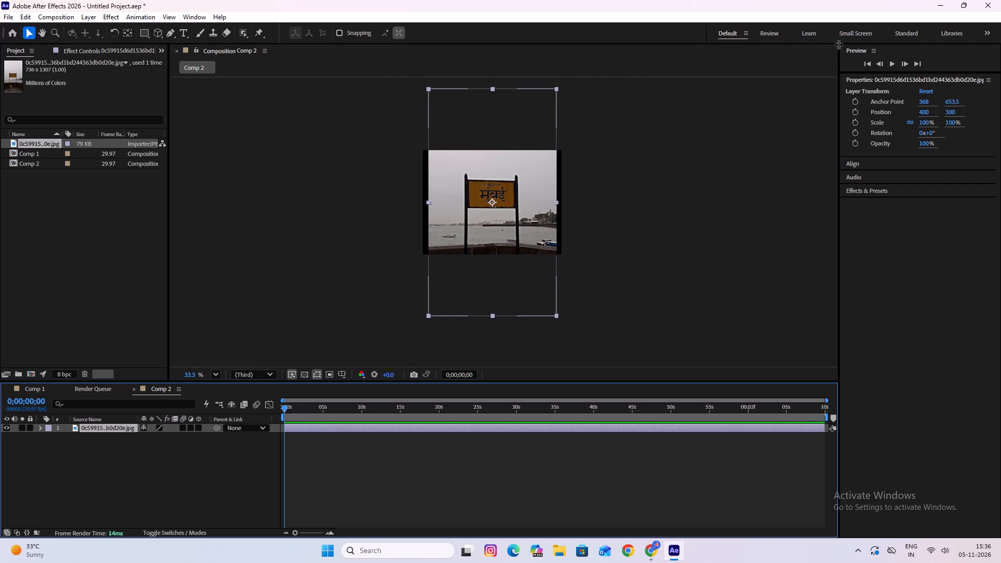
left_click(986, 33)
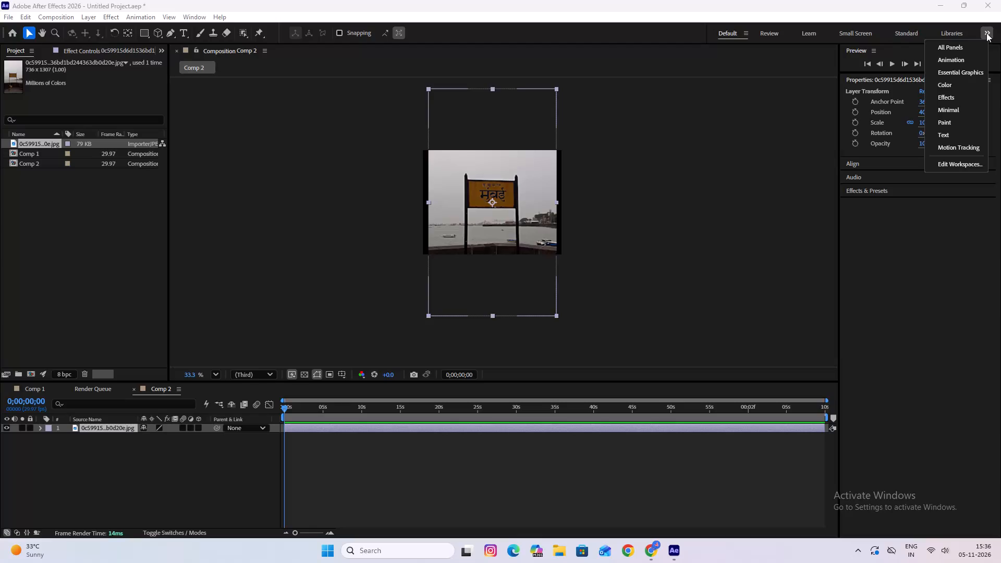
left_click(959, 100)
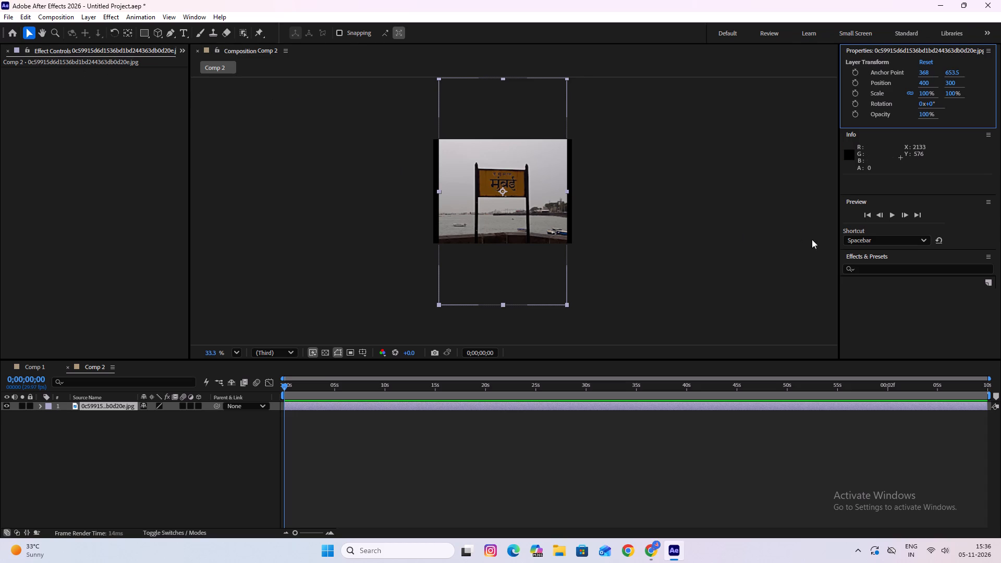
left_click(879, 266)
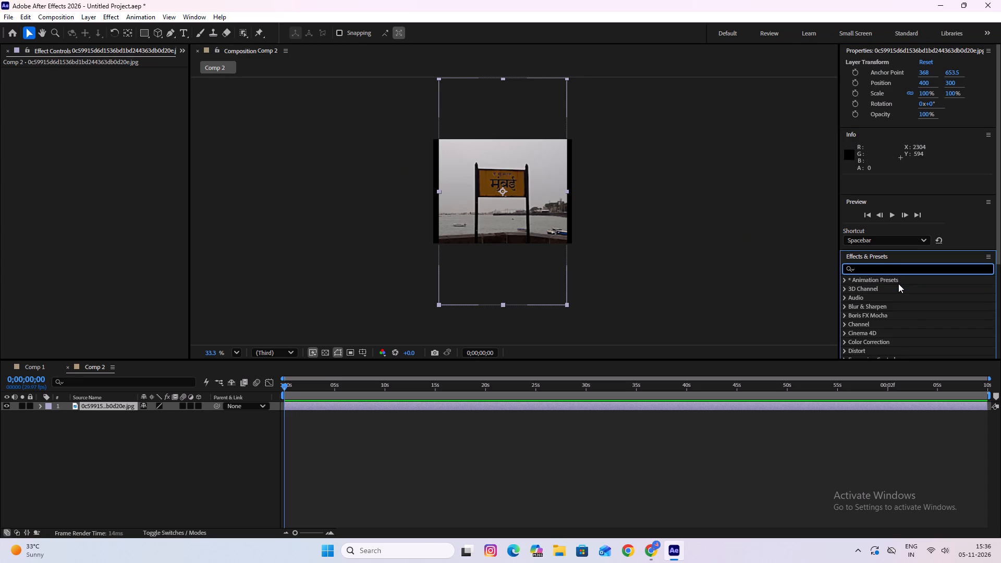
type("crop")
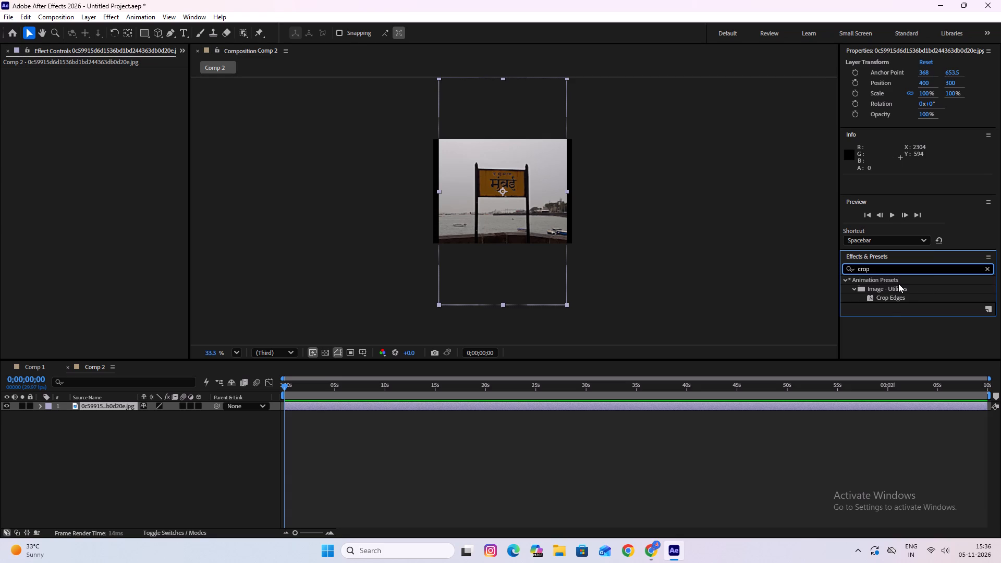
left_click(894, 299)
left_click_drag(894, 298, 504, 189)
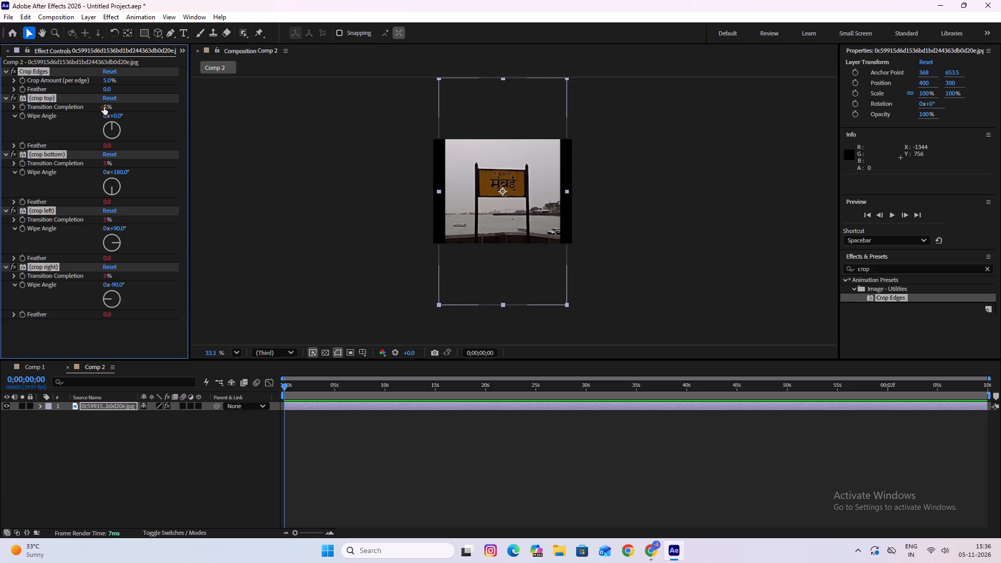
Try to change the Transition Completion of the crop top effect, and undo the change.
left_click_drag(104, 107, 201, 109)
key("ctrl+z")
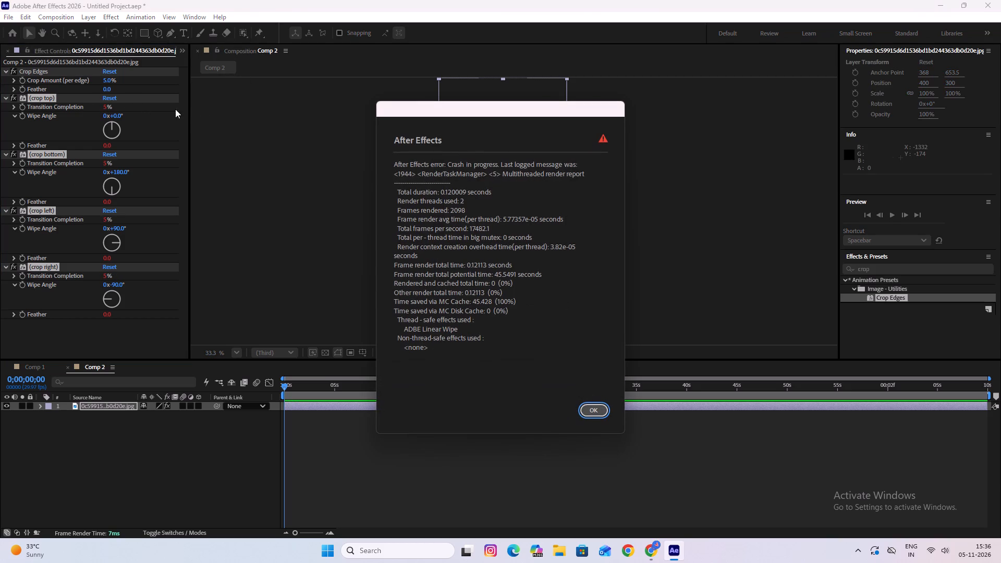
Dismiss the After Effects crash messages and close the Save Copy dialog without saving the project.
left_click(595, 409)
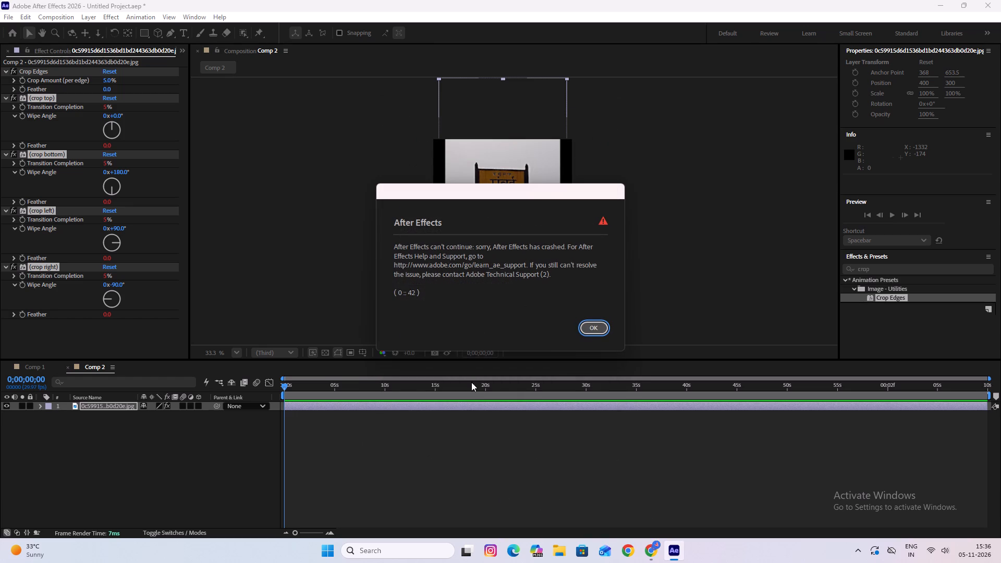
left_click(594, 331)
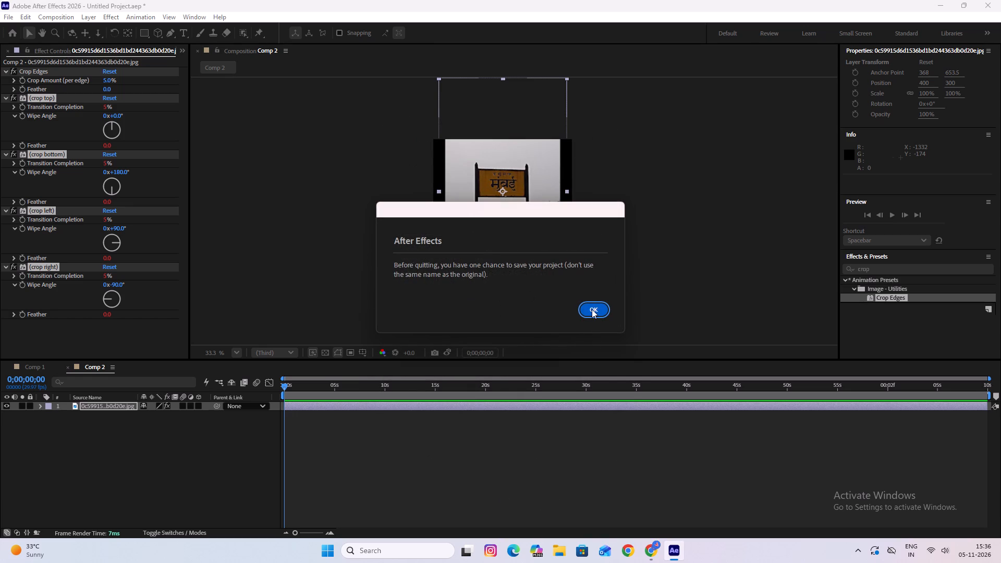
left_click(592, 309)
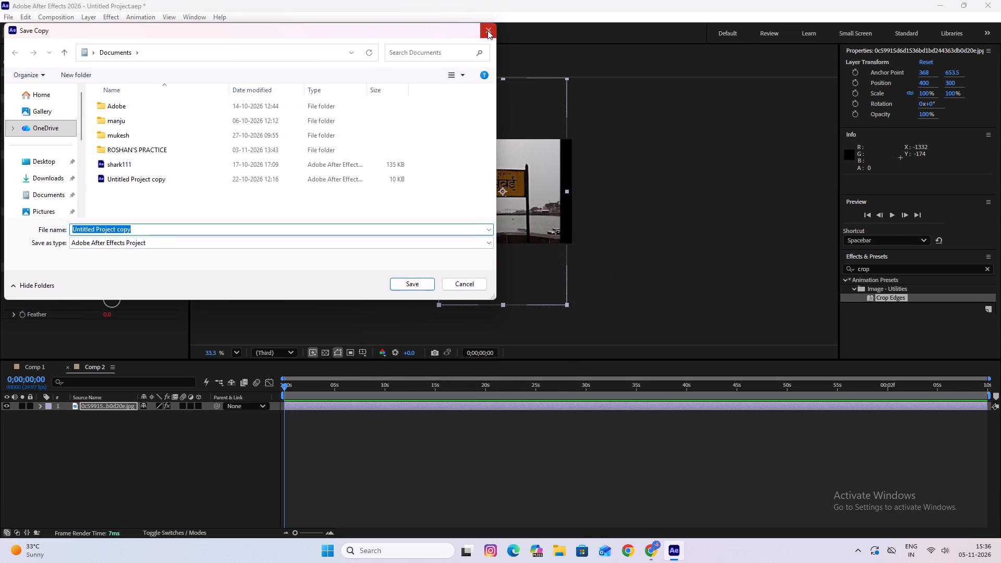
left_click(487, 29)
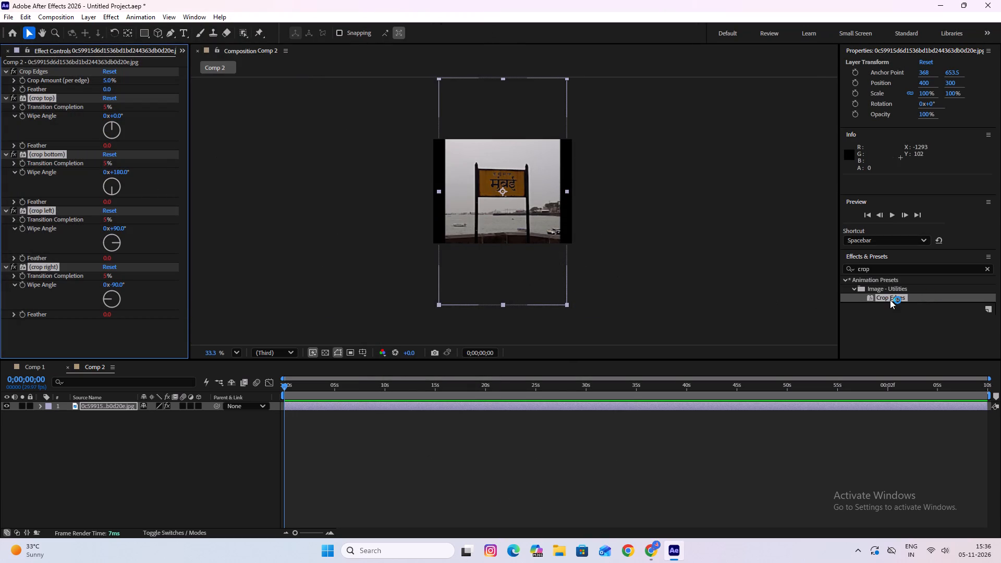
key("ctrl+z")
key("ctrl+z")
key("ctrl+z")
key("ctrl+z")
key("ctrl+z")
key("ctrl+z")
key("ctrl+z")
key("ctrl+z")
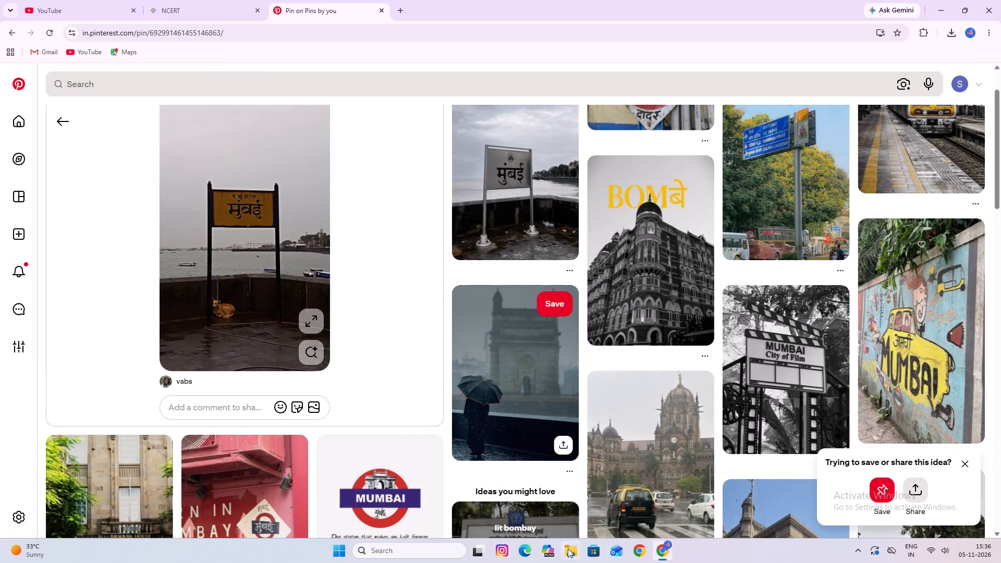
Close the Chrome window.
left_click(342, 550)
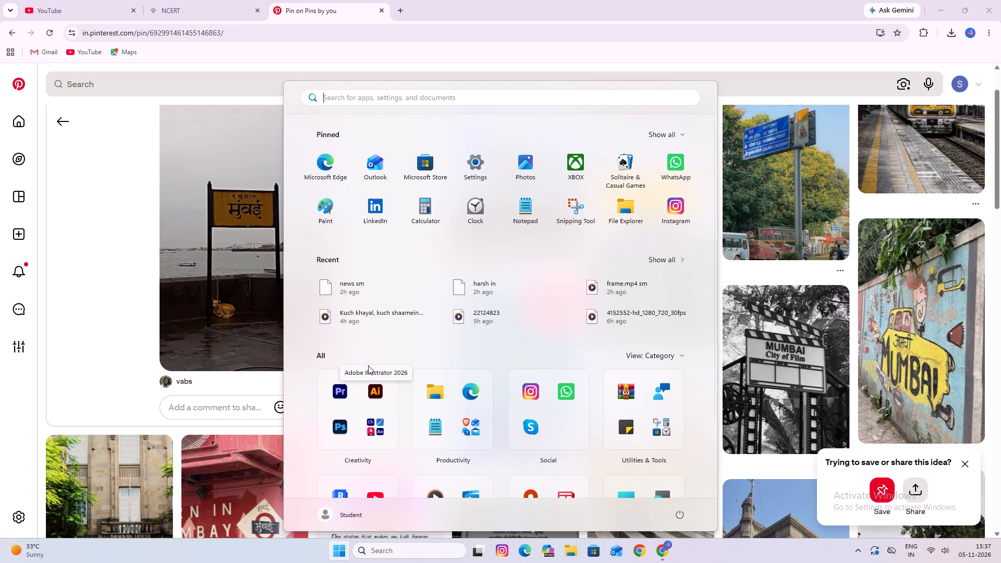
left_click(986, 6)
left_click(986, 6)
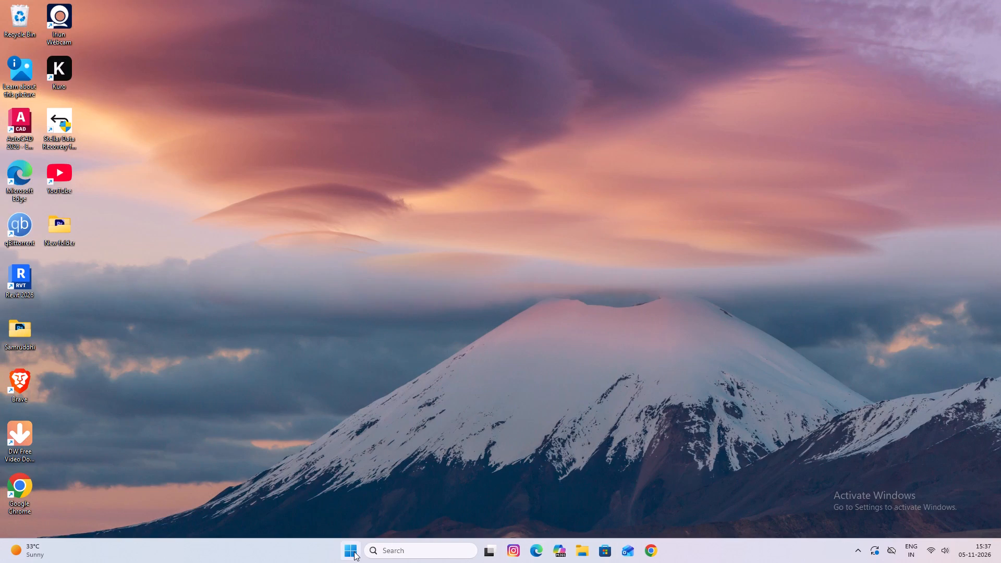
Launch Adobe Premiere.
left_click(351, 547)
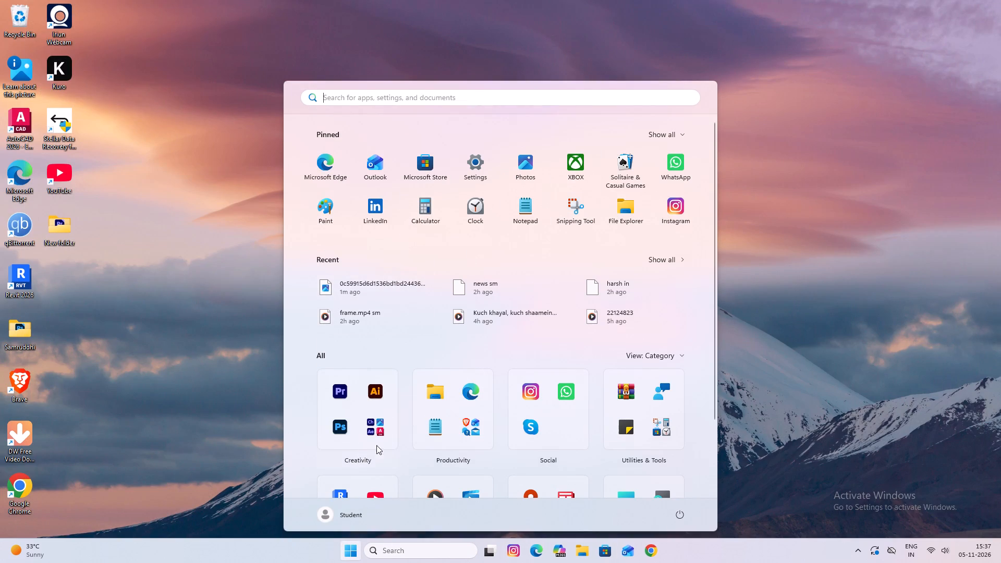
left_click(342, 396)
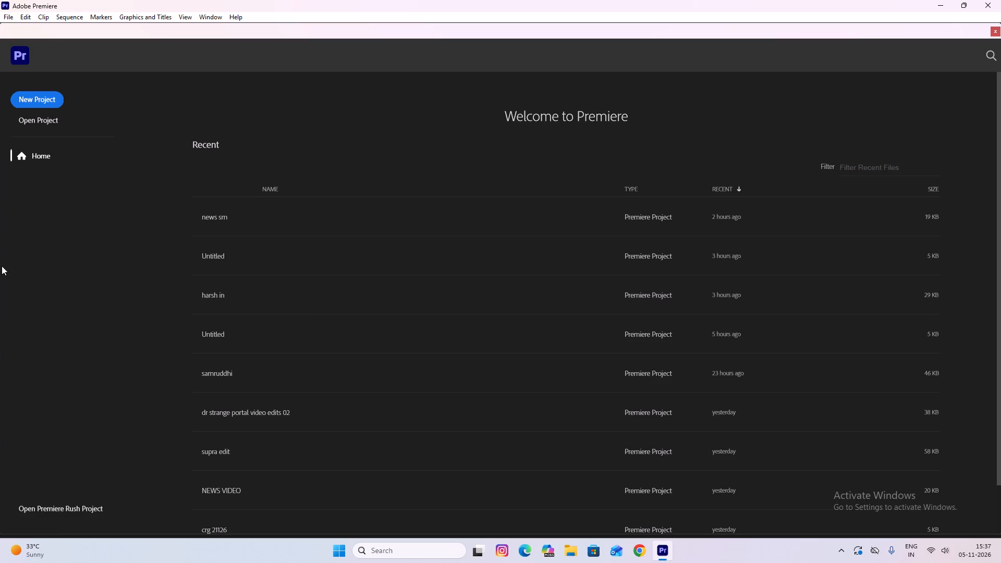
Create a new Premiere project with the default name Untitled in the Downloads folder, without a template.
left_click(39, 97)
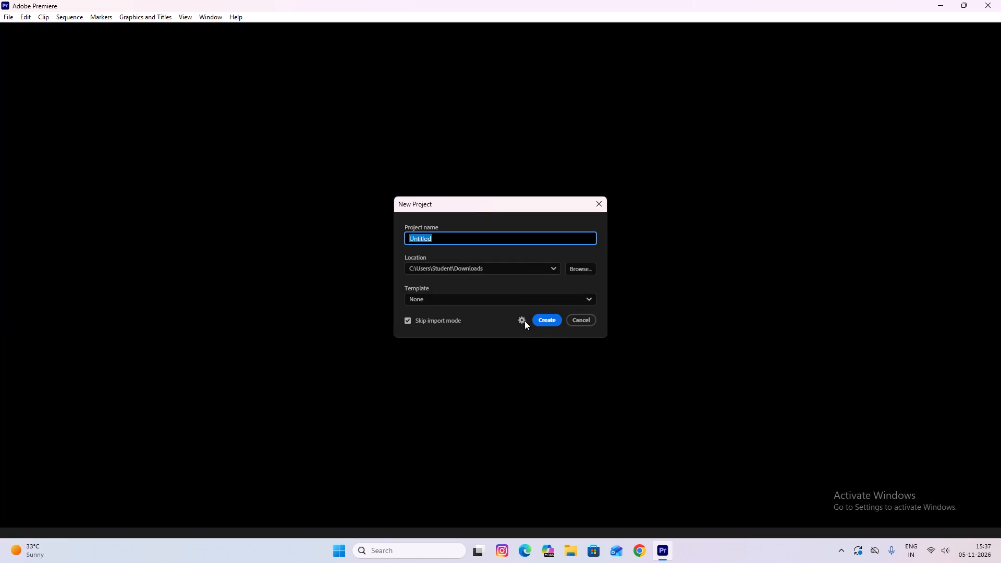
left_click(553, 321)
left_click(557, 314)
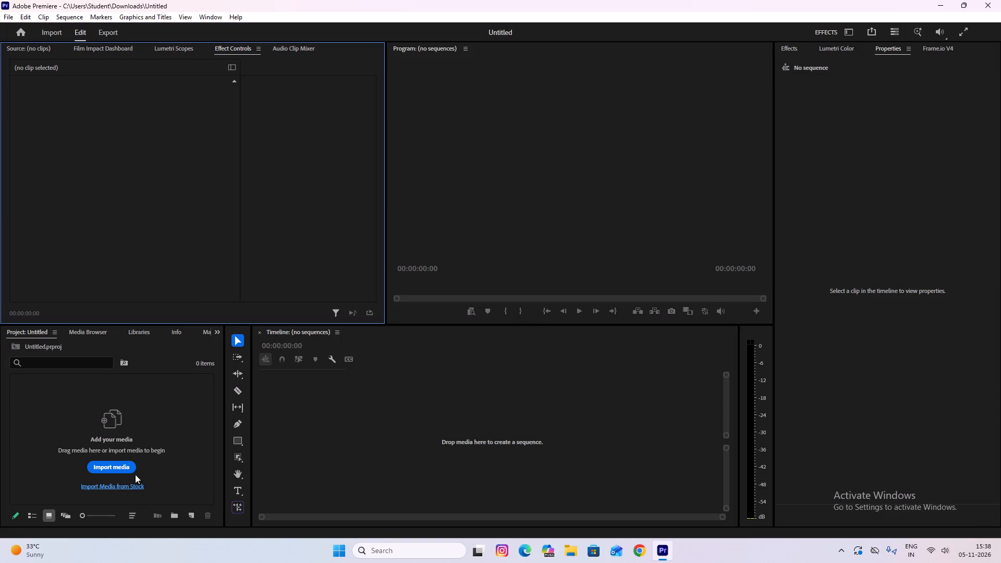
Switch to Chrome with the Samruddhi profile, search Google for pinterest and open the Pinterest website.
left_click(631, 553)
left_click(460, 304)
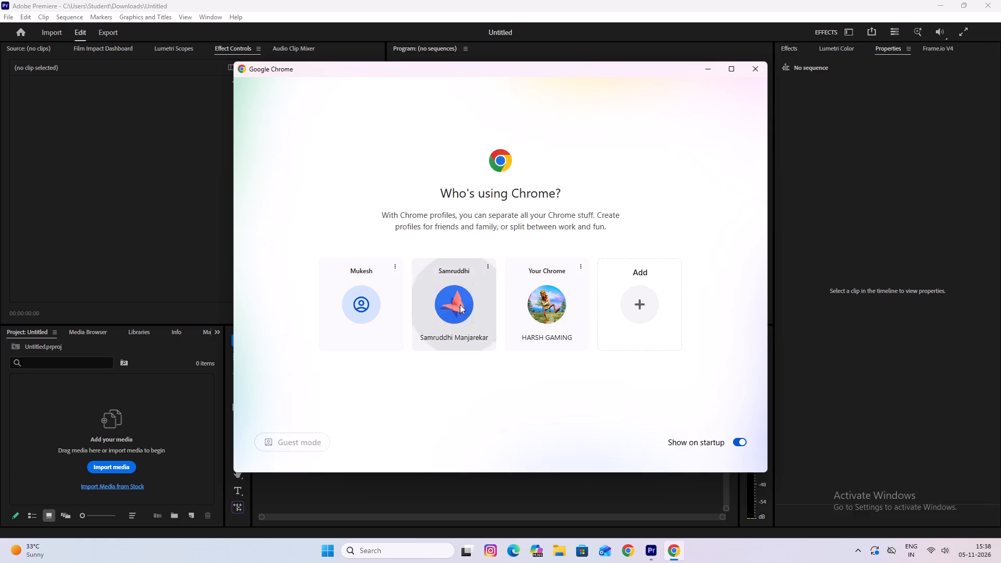
left_click(413, 219)
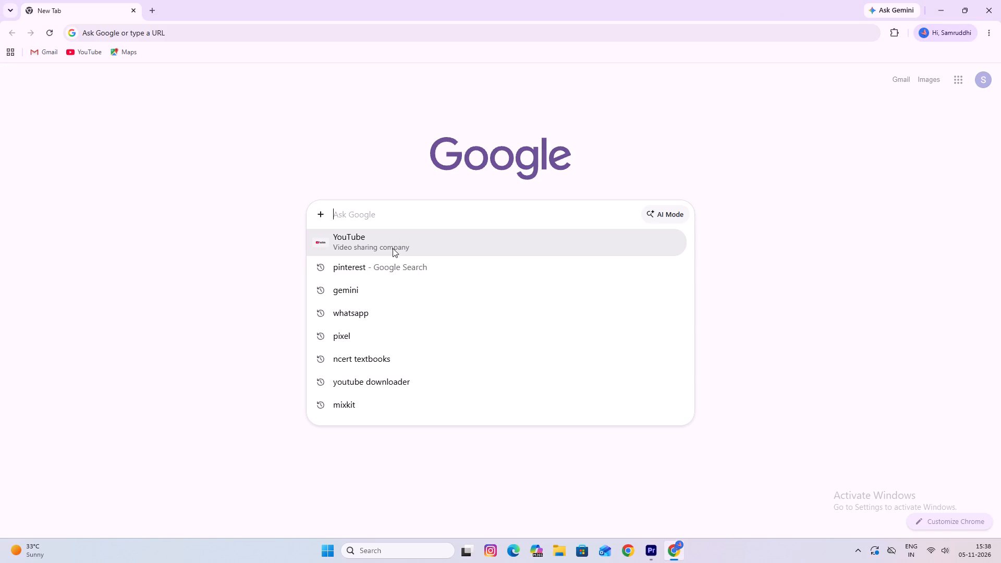
left_click(396, 269)
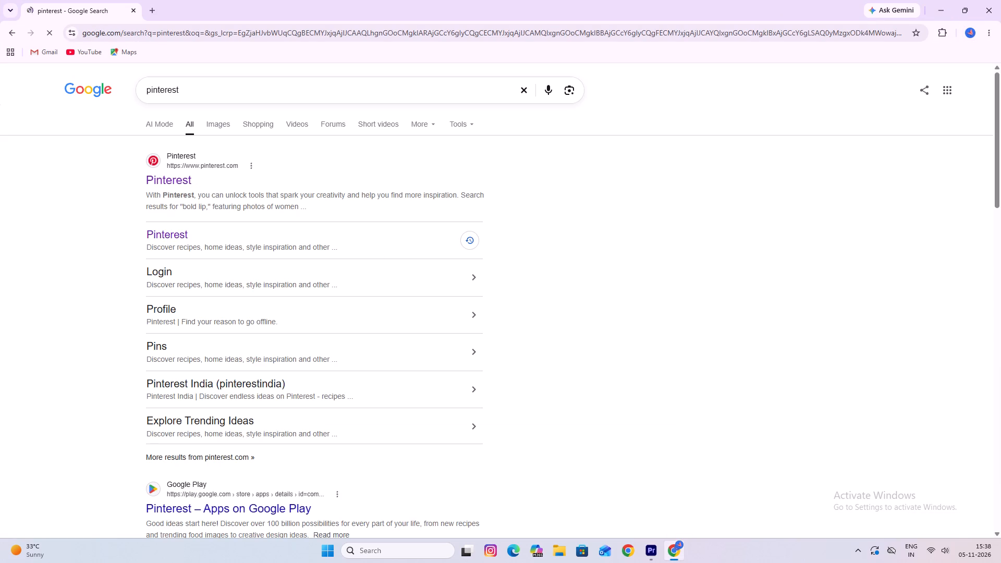
left_click(168, 176)
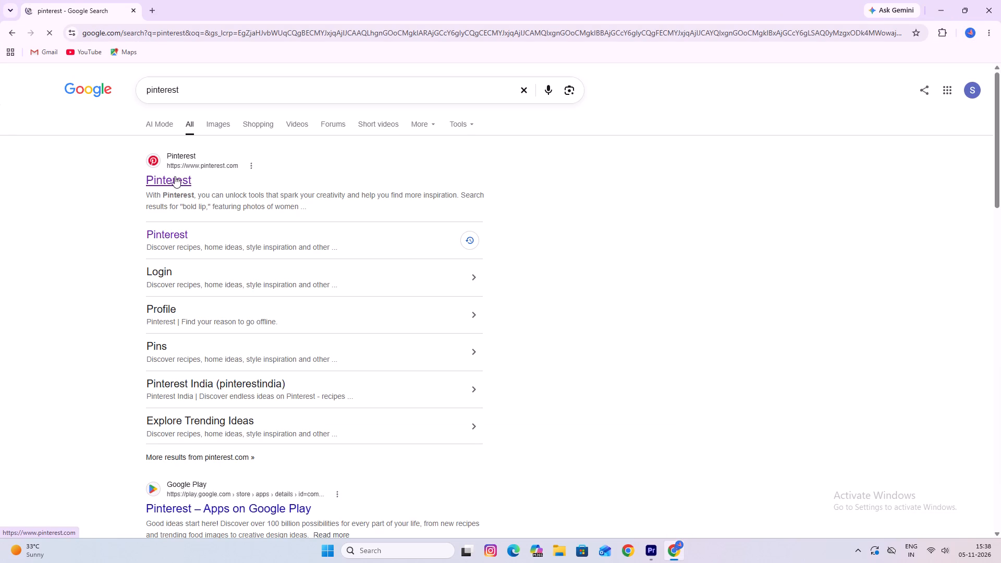
left_click(177, 179)
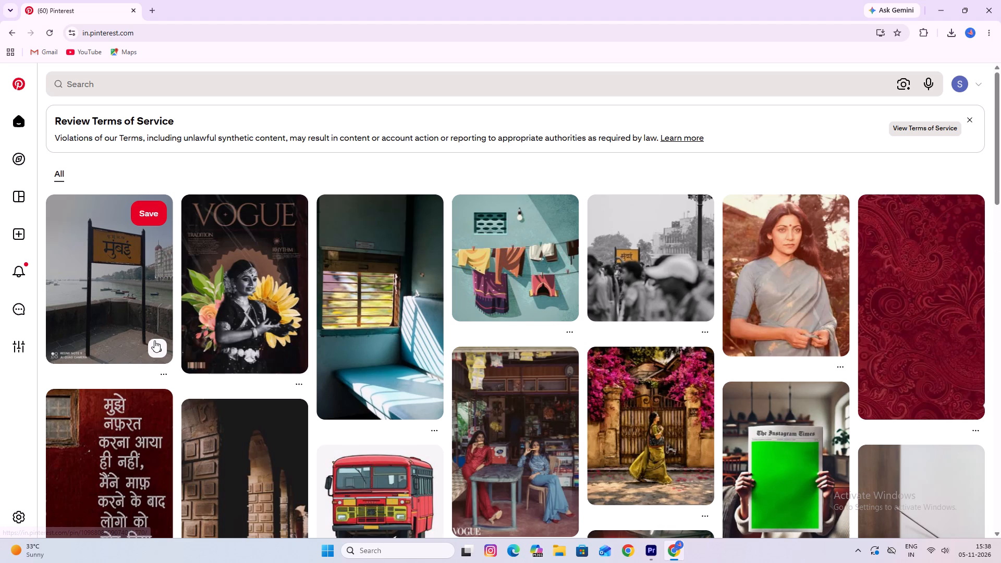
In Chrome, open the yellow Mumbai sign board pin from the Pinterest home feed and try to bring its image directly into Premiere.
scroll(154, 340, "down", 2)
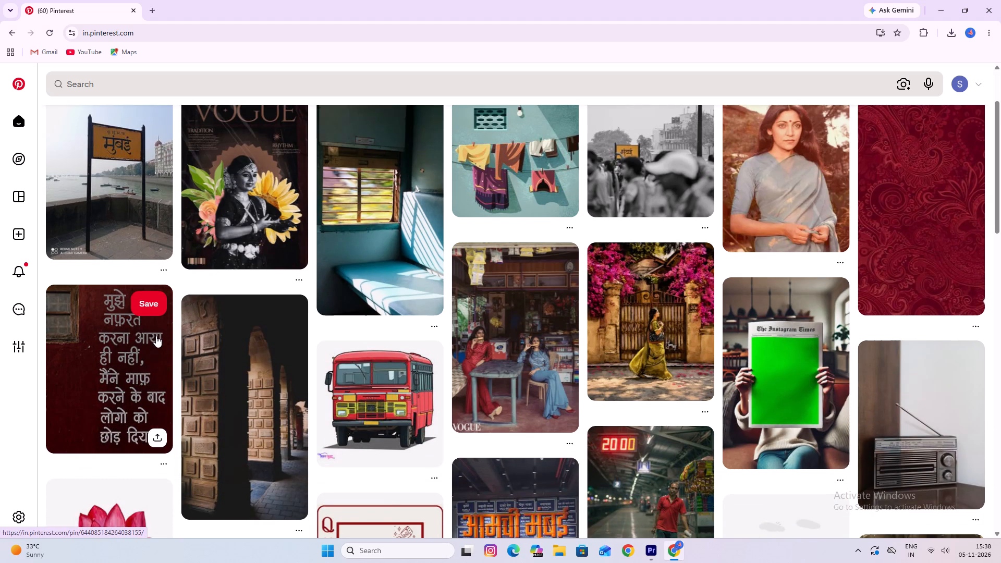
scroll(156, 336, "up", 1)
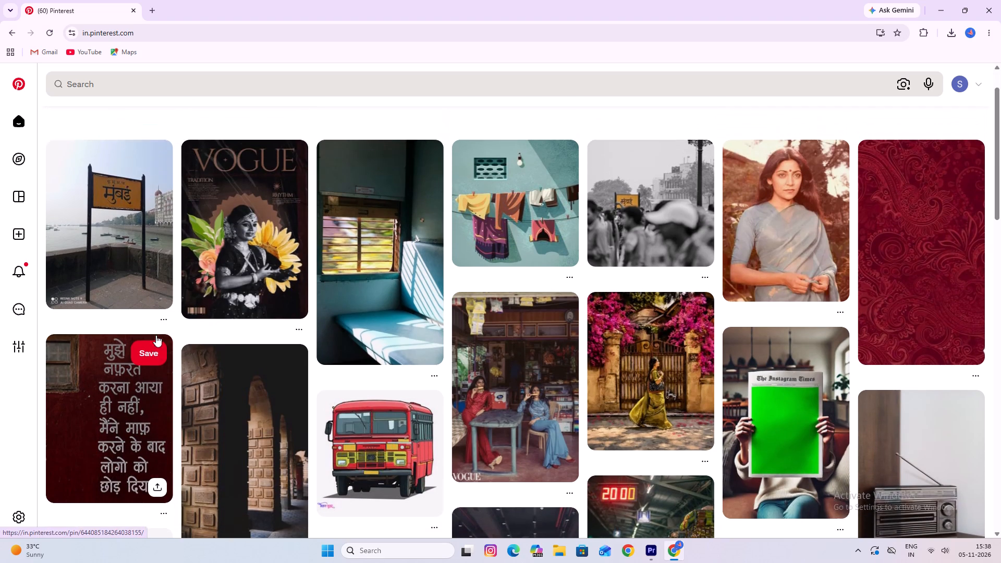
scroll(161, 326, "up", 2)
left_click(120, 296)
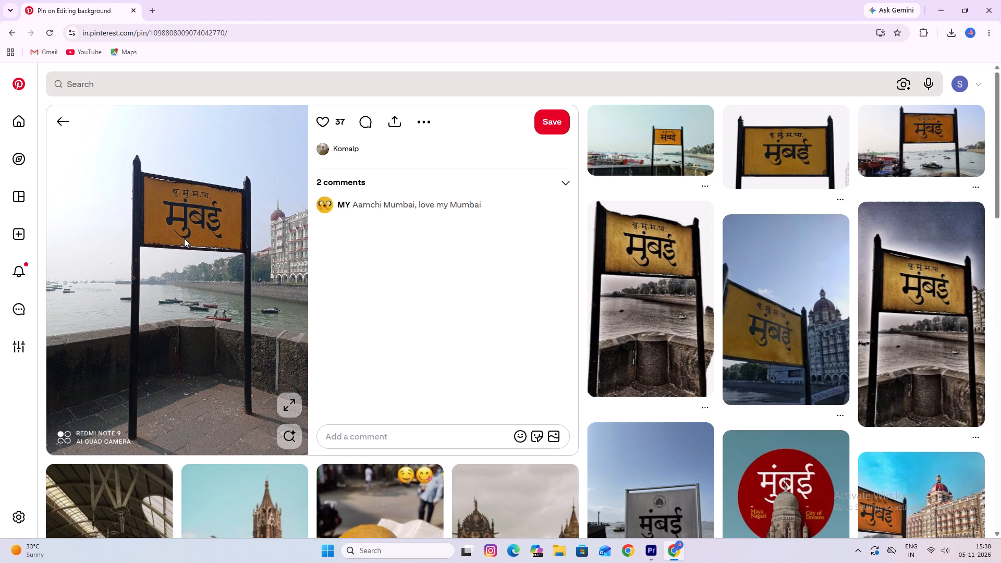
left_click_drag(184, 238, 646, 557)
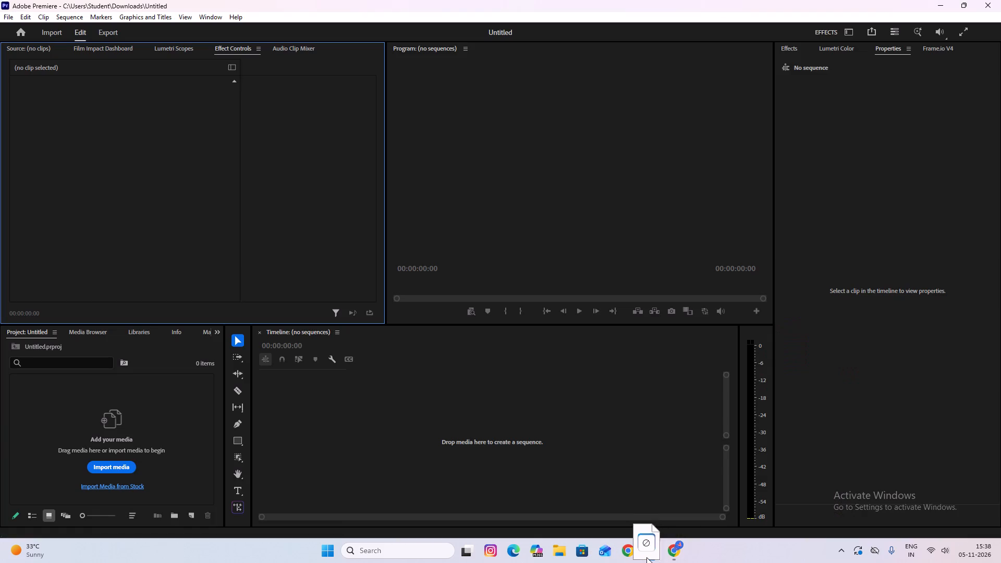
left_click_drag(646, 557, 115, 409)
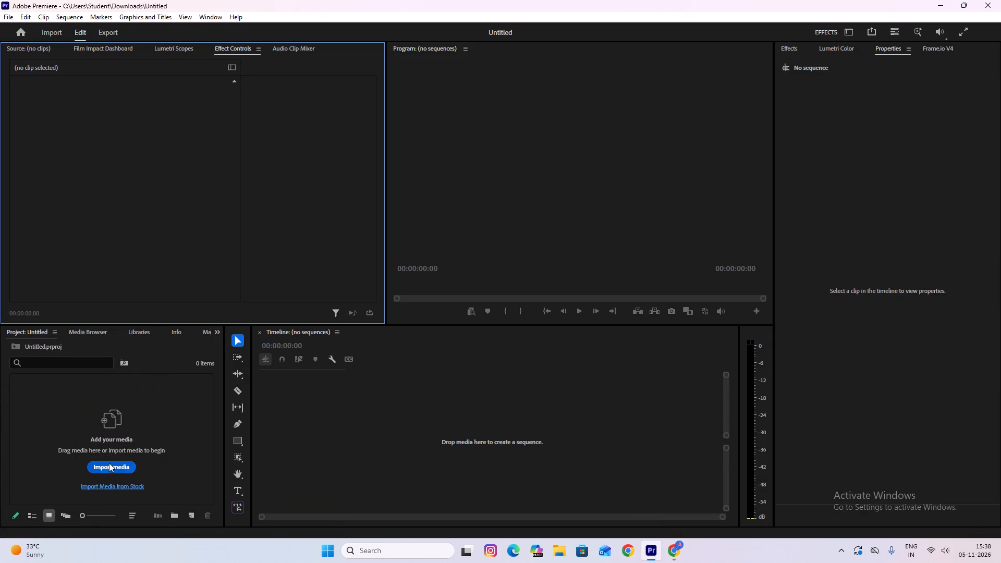
Import the saved sign board image 0c59915d6d1536bd1bd244363db0d20e from the Downloads folder into the Premiere project.
left_click(108, 466)
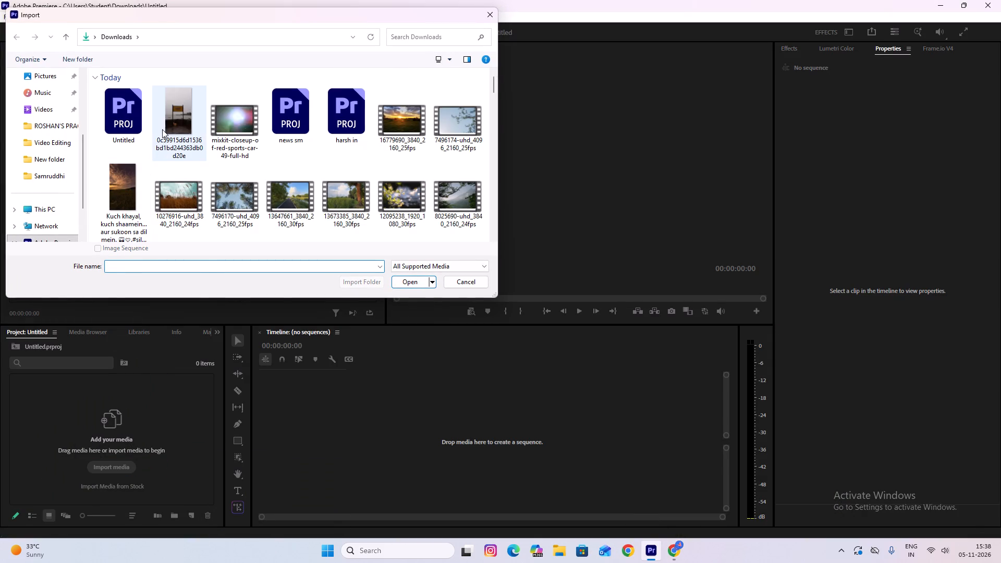
left_click(183, 120)
left_click(418, 285)
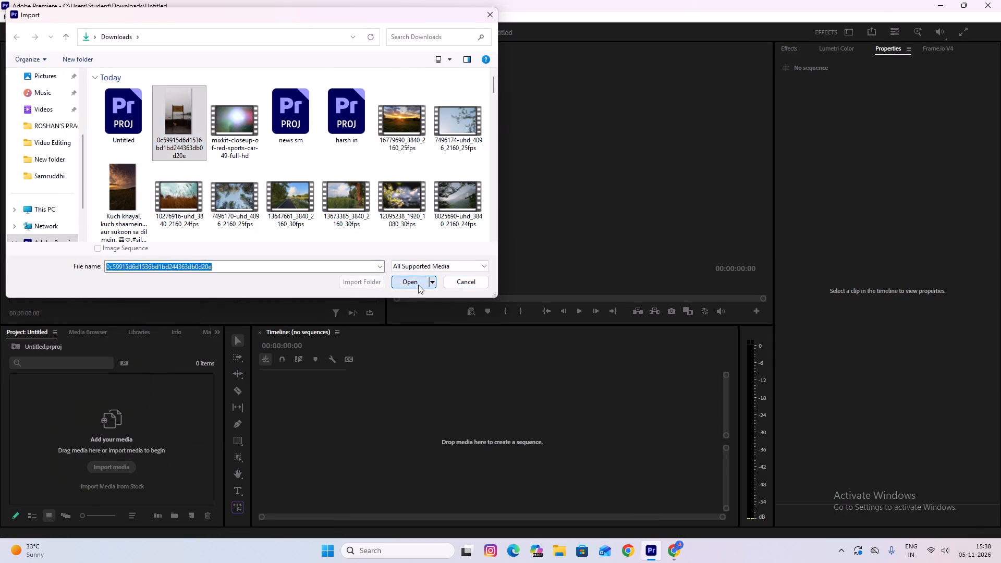
Create a sequence from the imported sign board image by placing it in the empty timeline.
left_click_drag(60, 420, 316, 401)
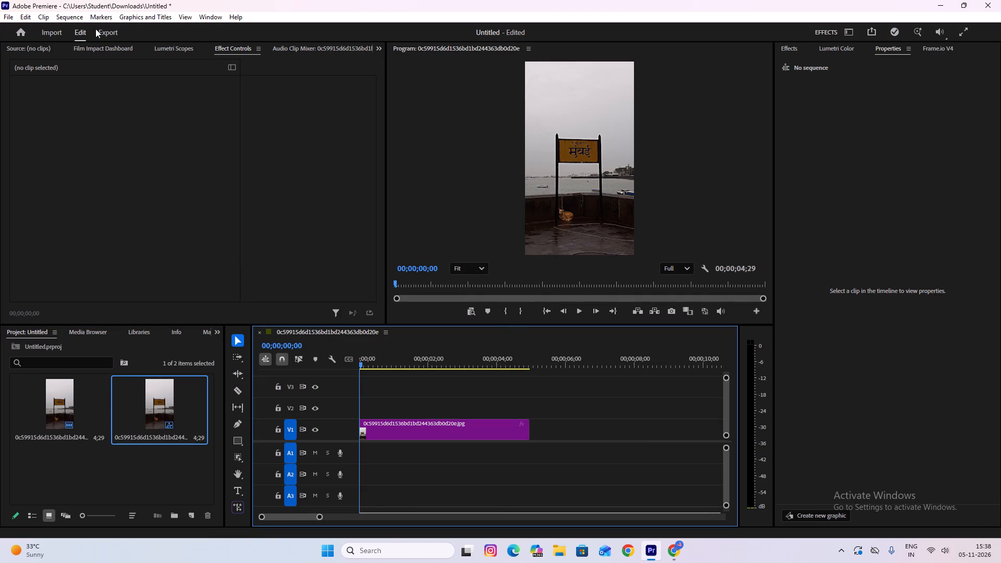
Open the sequence settings and set the frame size to 800 horizontal by 800 vertical.
left_click(65, 17)
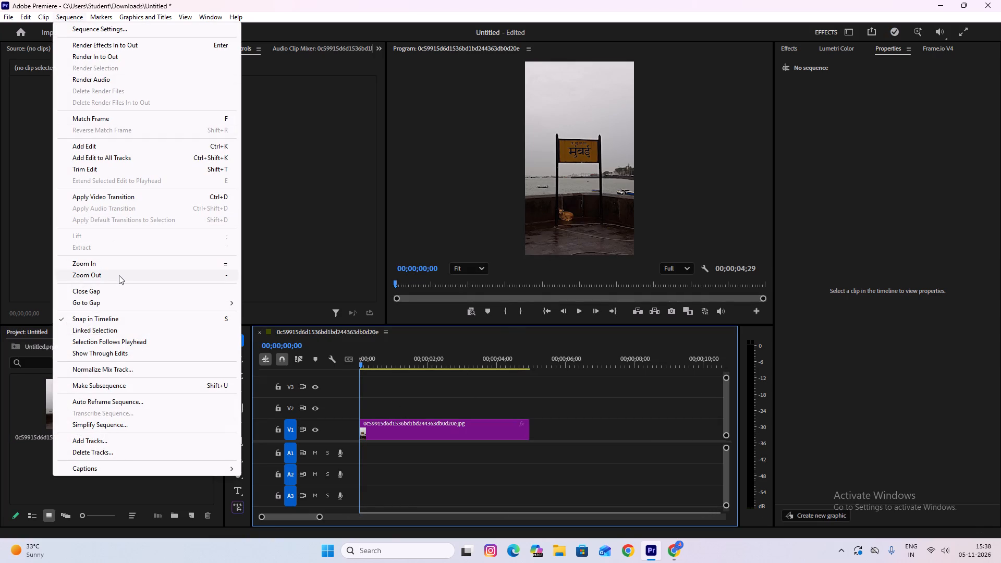
left_click(104, 32)
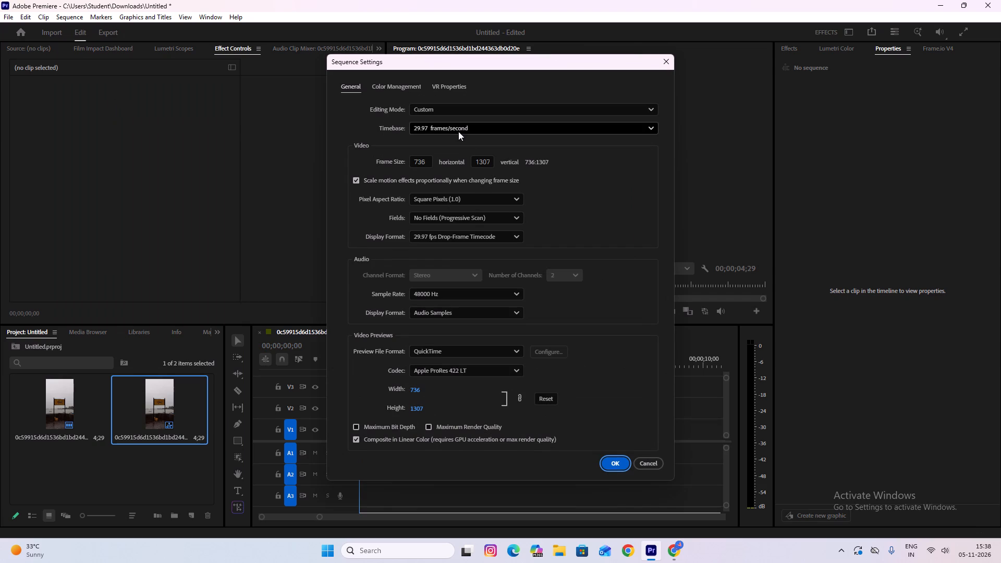
left_click_drag(426, 165, 396, 165)
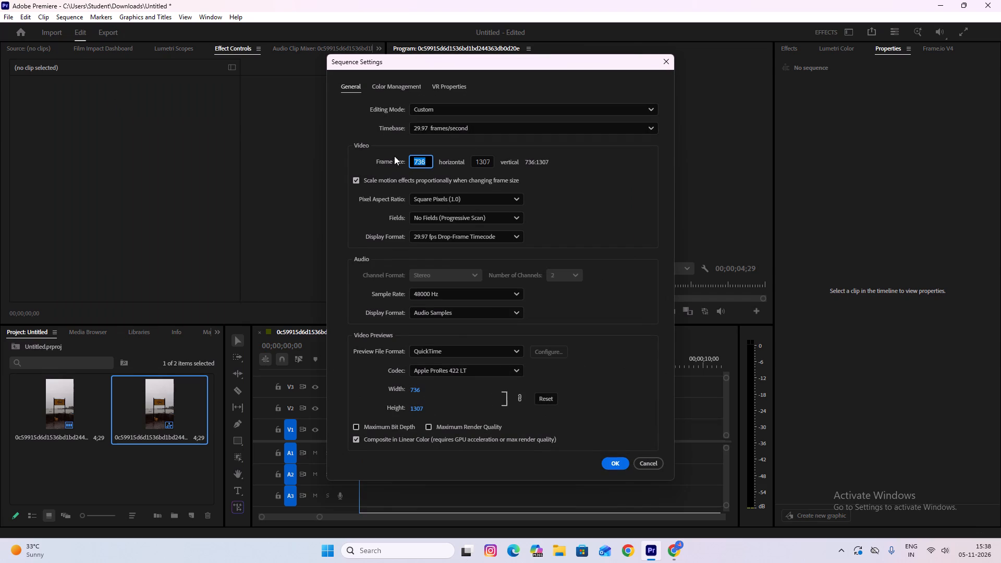
key("8")
type("00")
left_click(491, 160)
left_click(486, 160)
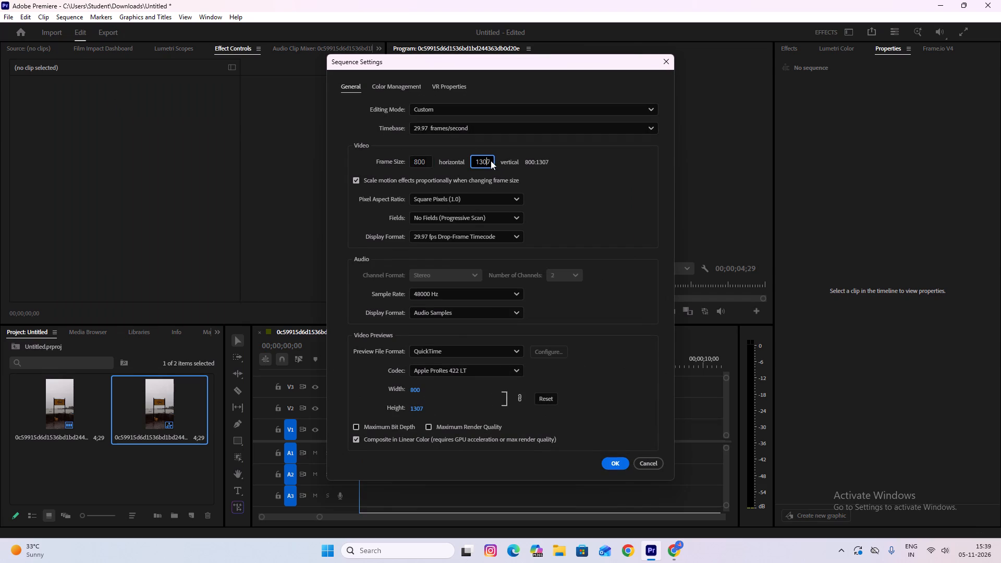
left_click(491, 161)
left_click_drag(490, 161, 472, 158)
left_click_drag(474, 160, 495, 160)
left_click_drag(477, 160, 510, 160)
type("800")
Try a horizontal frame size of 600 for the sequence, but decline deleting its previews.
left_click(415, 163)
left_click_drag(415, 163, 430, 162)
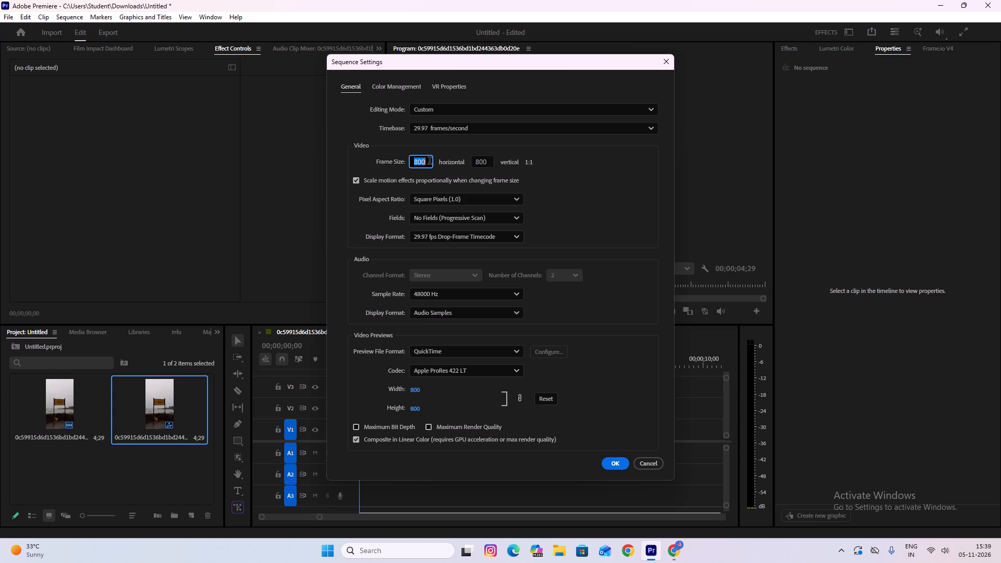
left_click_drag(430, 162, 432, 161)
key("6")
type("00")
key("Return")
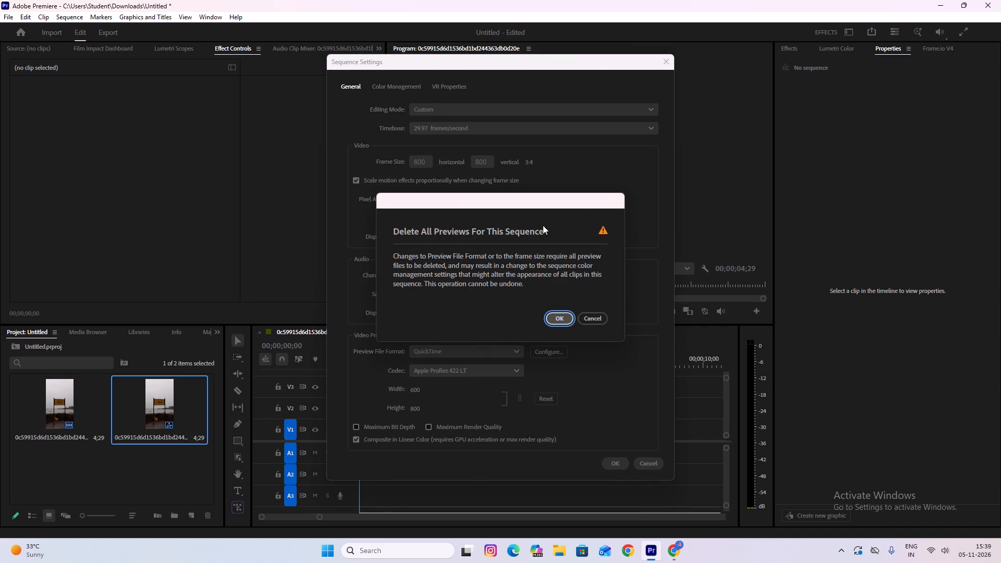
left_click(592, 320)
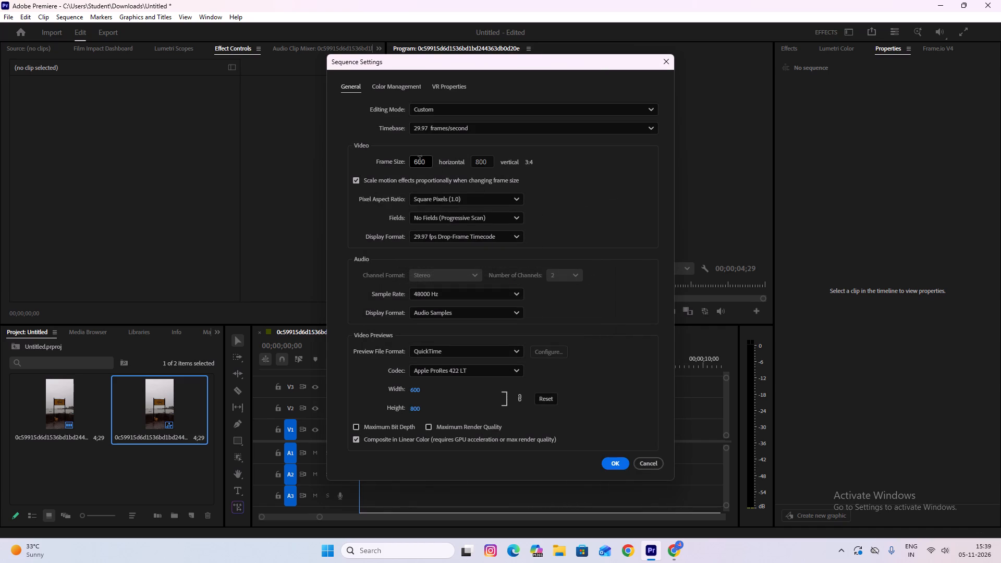
Set the sequence frame size to 800 horizontal by 600 vertical and accept deleting all its previews.
left_click_drag(426, 164, 386, 162)
type("800")
left_click_drag(487, 162, 484, 162)
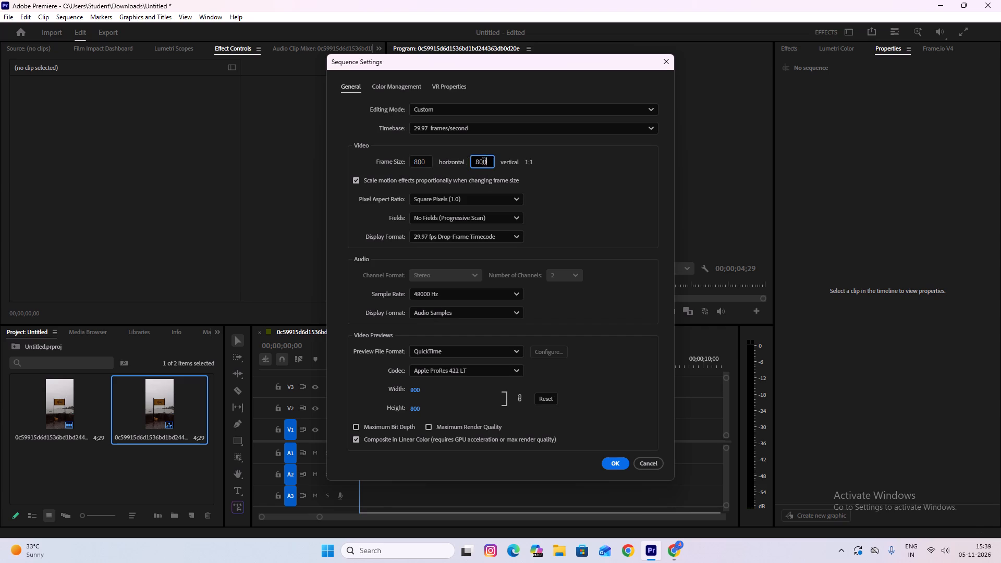
left_click_drag(484, 162, 459, 163)
type("600")
key("Return")
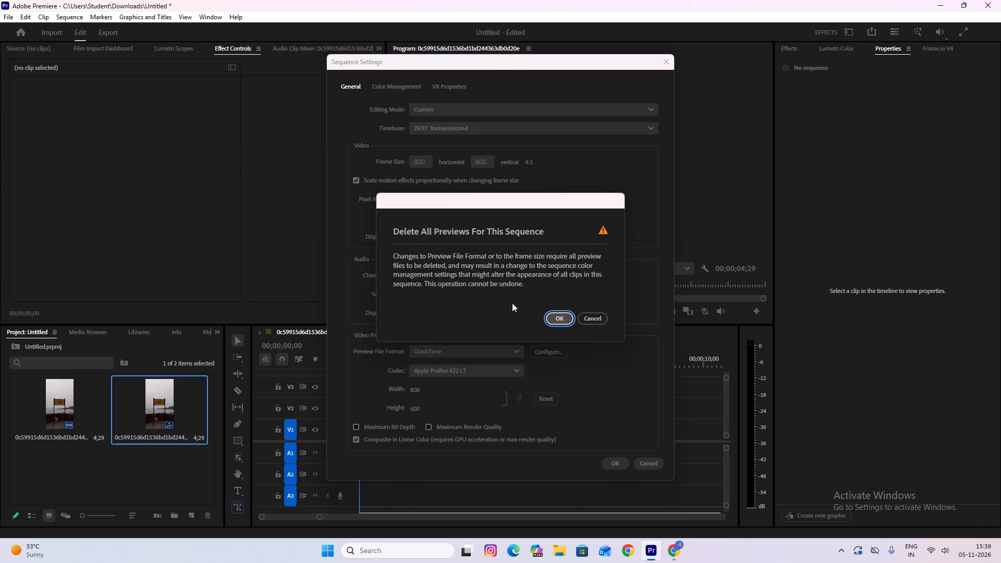
left_click(556, 317)
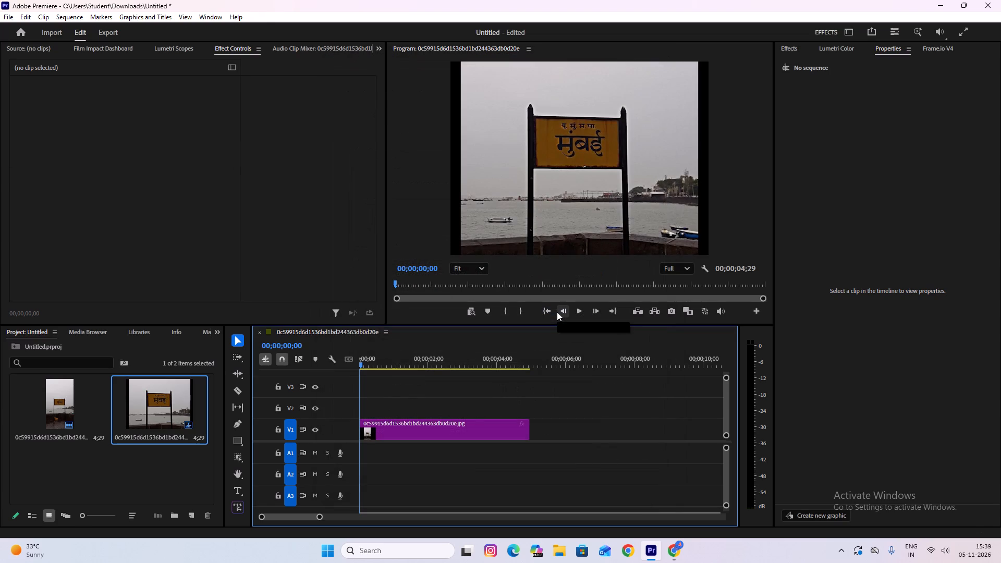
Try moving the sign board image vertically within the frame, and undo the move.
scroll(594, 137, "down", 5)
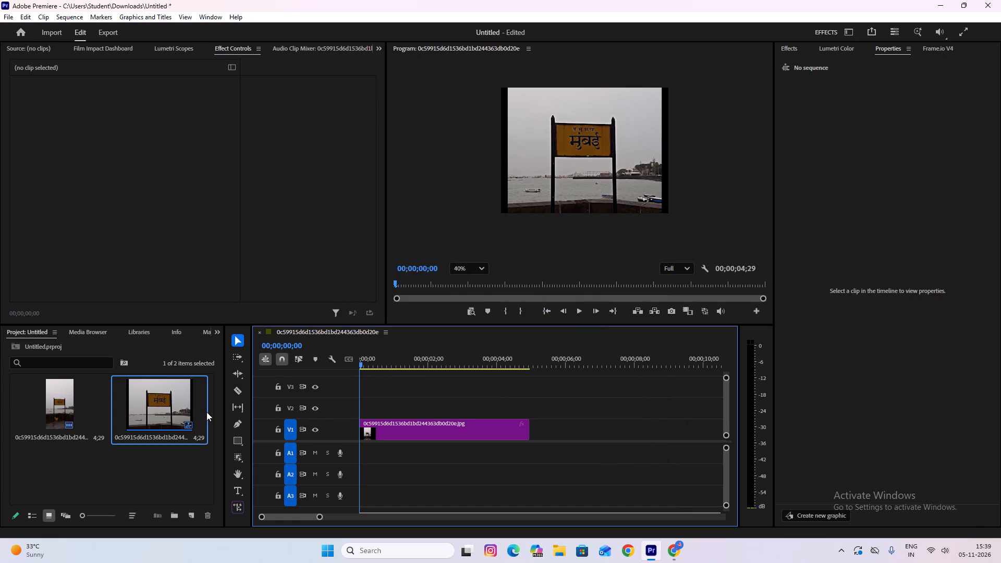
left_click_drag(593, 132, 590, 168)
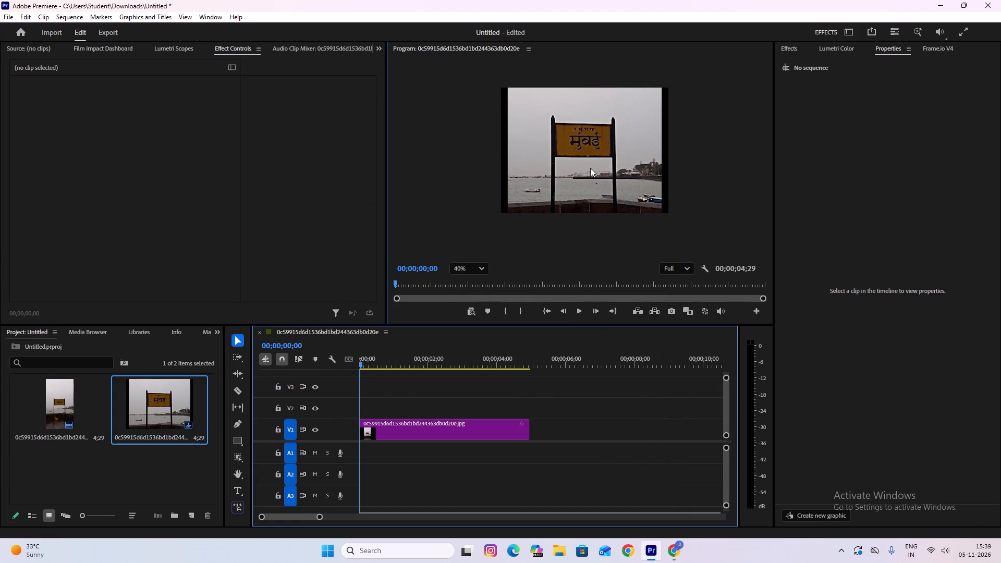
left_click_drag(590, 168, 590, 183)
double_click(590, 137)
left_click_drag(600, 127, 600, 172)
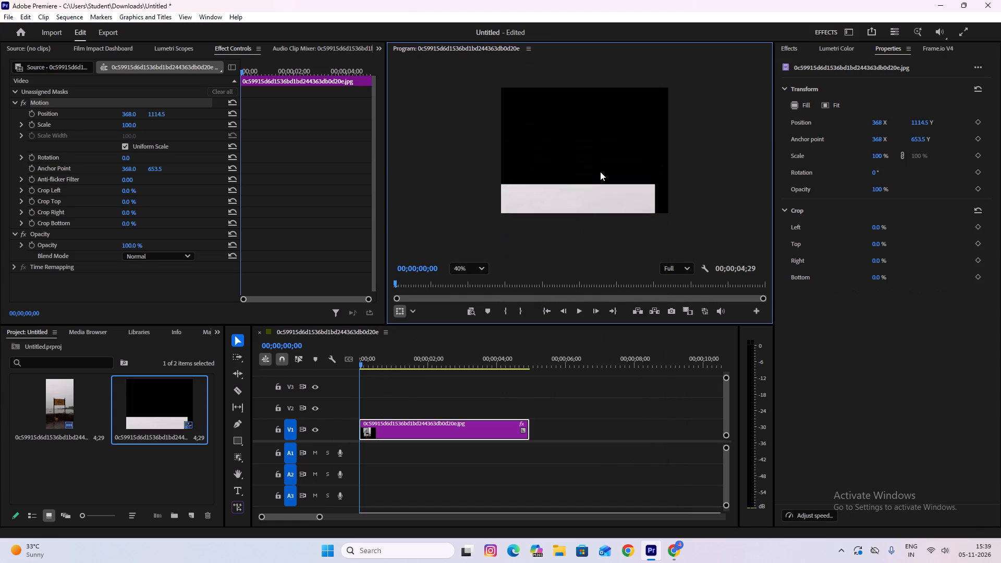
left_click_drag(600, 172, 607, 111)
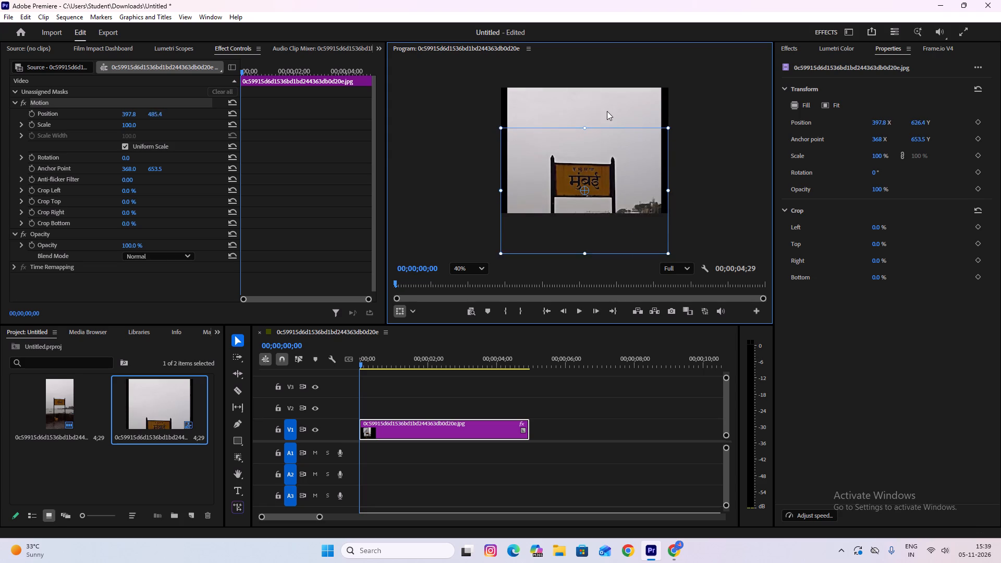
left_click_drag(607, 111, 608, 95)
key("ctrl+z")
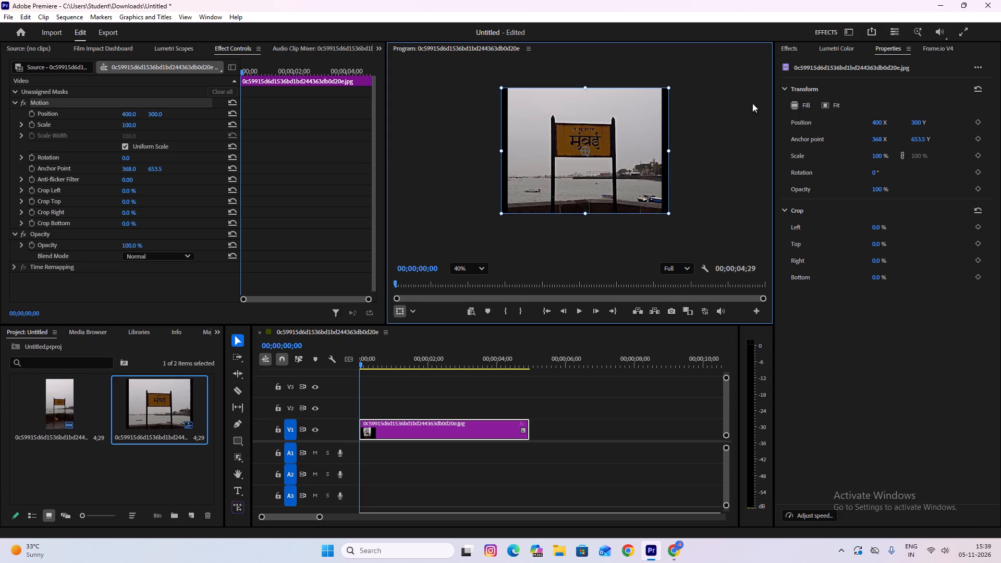
Play back the sign board sequence to check the framing, and return the playhead to the start.
scroll(597, 150, "up", 4)
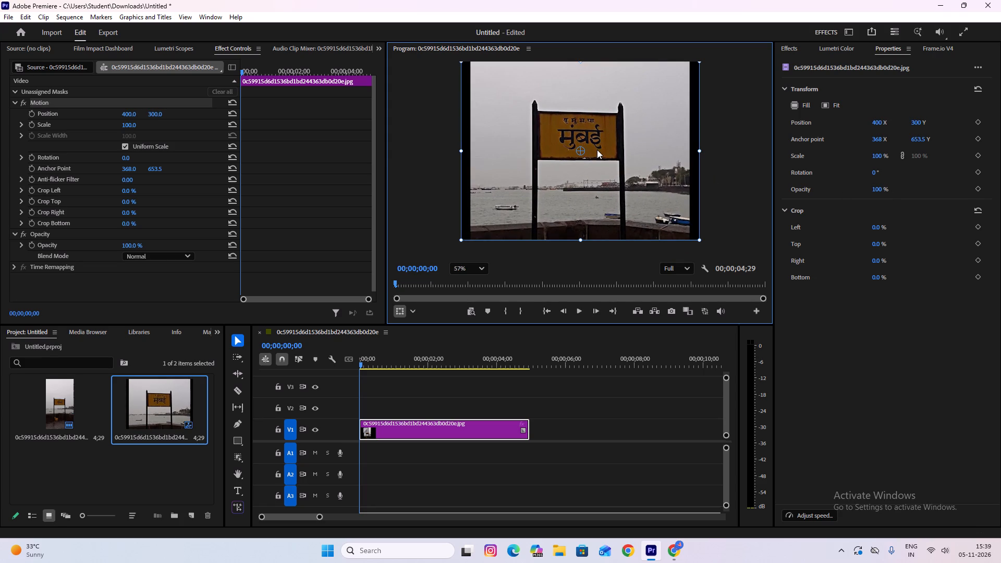
key("space")
key("space")
key("space")
key("space")
key("space")
key("space")
key("space")
key("space")
key("space")
key("space")
key("space")
key("space")
key("space")
key("space")
key("space")
key("space")
key("space")
key("space")
key("space")
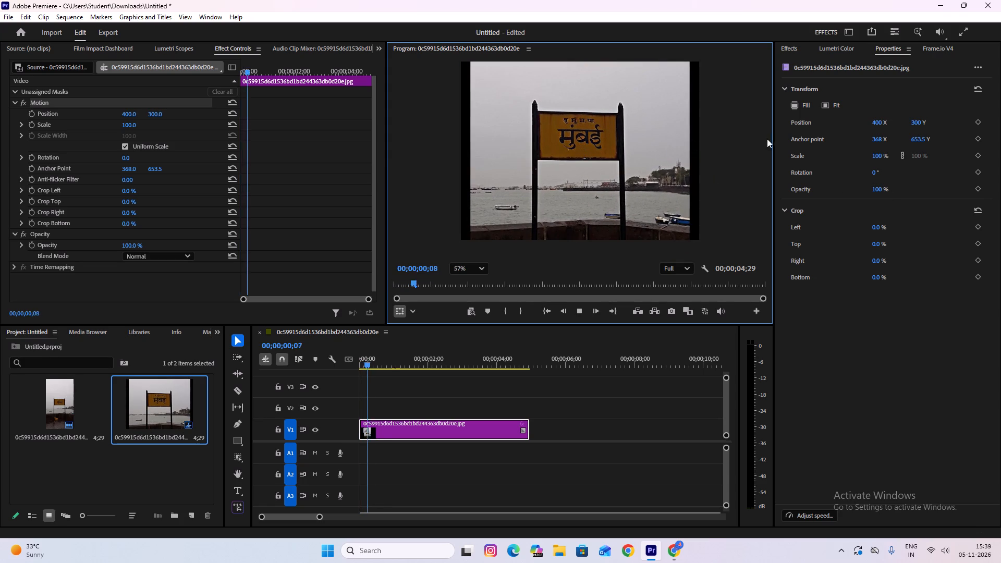
left_click_drag(718, 121, 716, 166)
left_click_drag(426, 368, 387, 370)
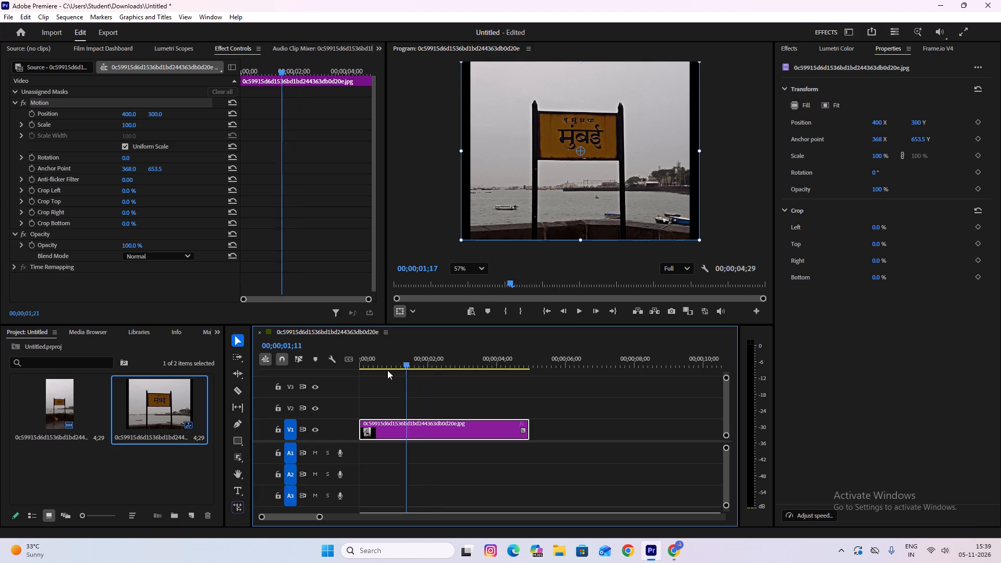
left_click_drag(387, 370, 278, 373)
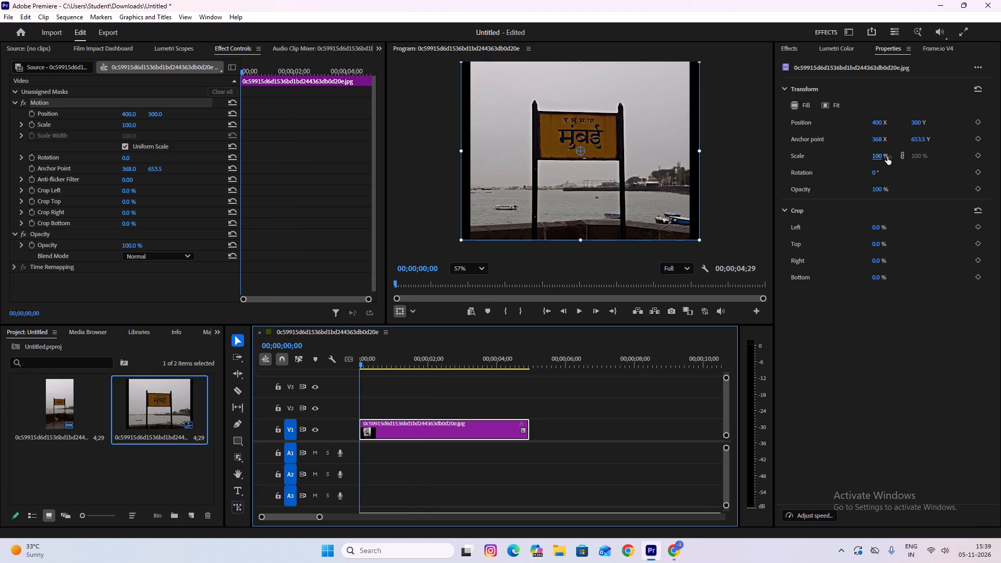
Search the effects for crop and apply the legacy Crop video effect to the sign board clip on V1.
left_click(788, 48)
left_click(804, 63)
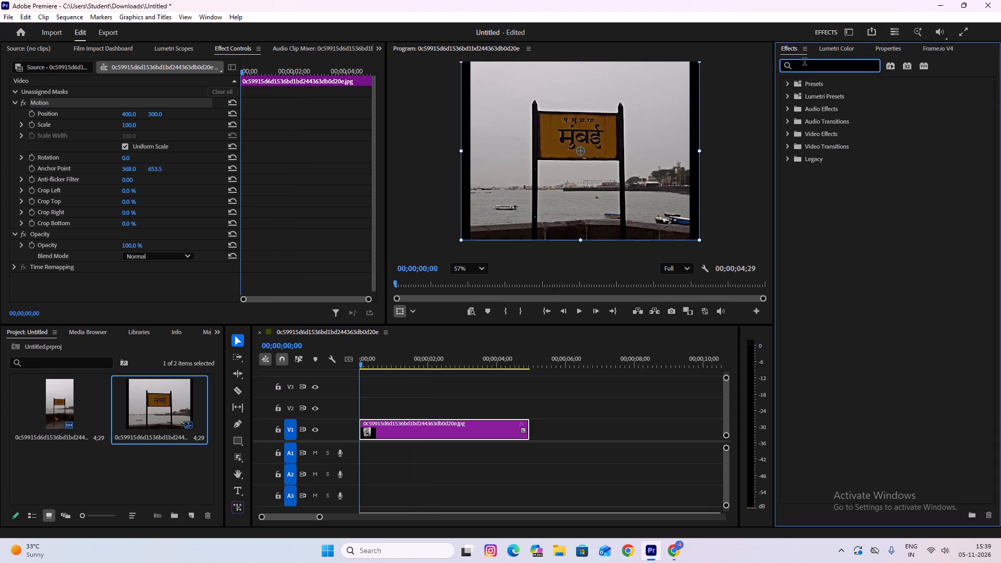
type("cr")
type("op")
key("Return")
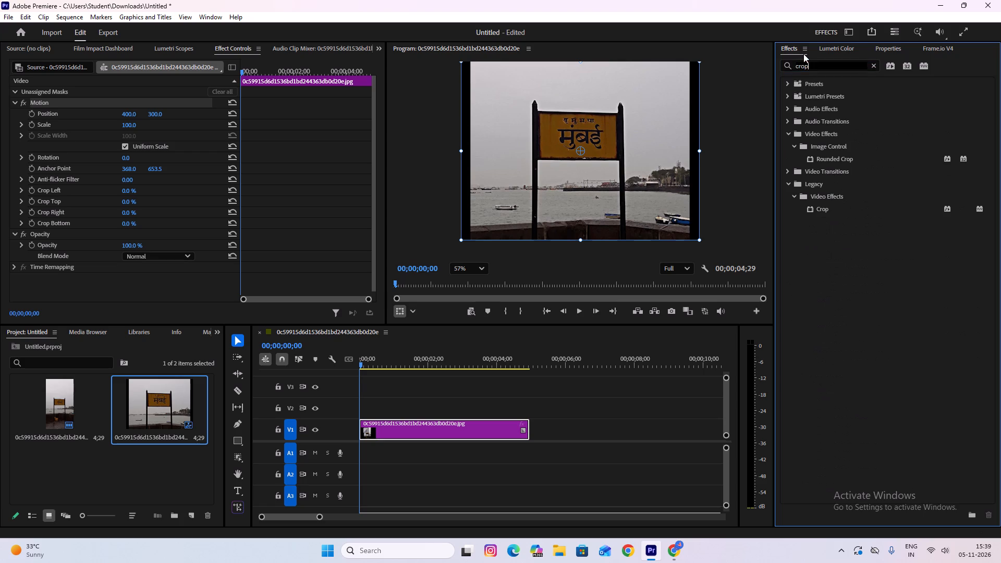
left_click(825, 207)
left_click_drag(825, 207, 408, 419)
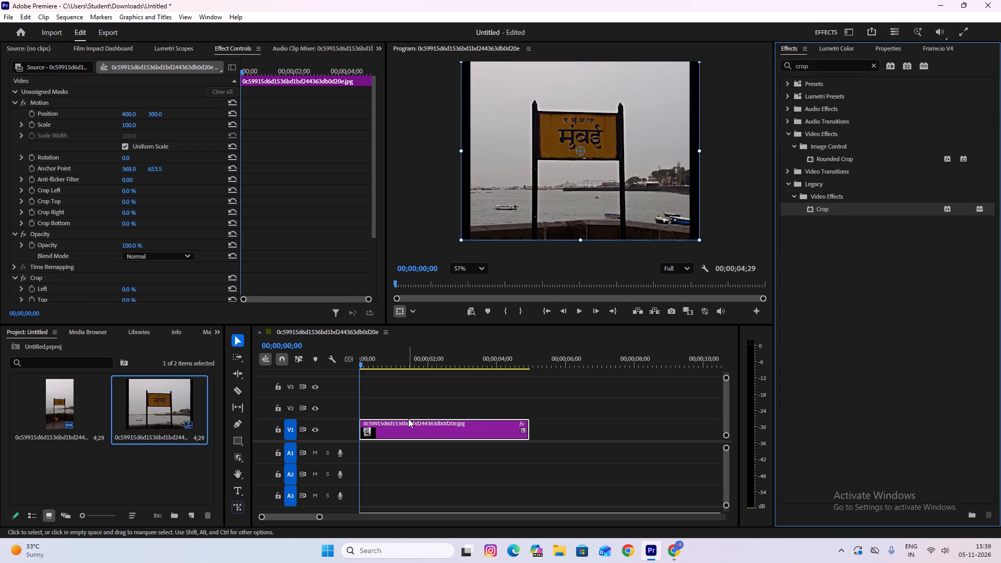
left_click_drag(408, 419, 408, 428)
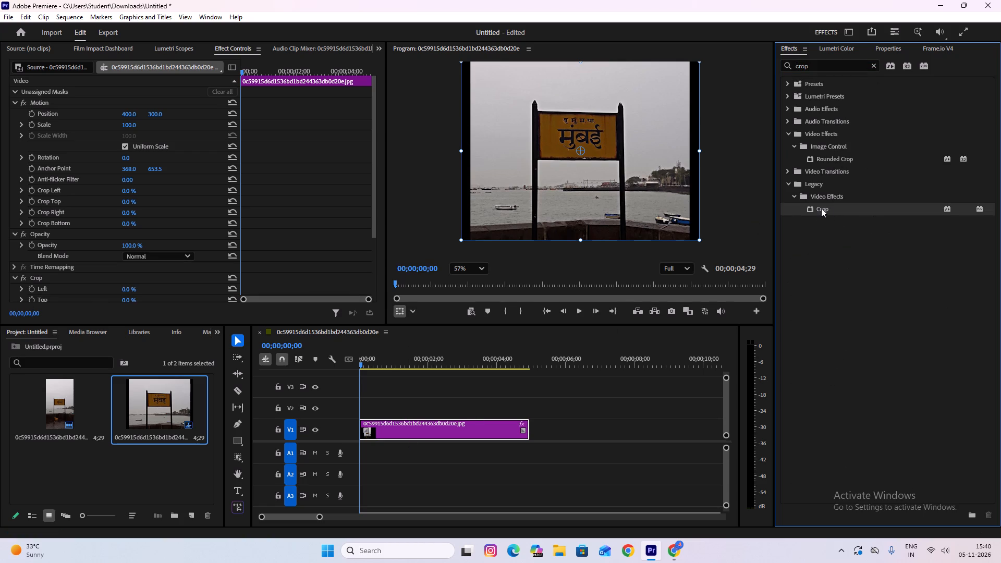
left_click_drag(821, 208, 423, 433)
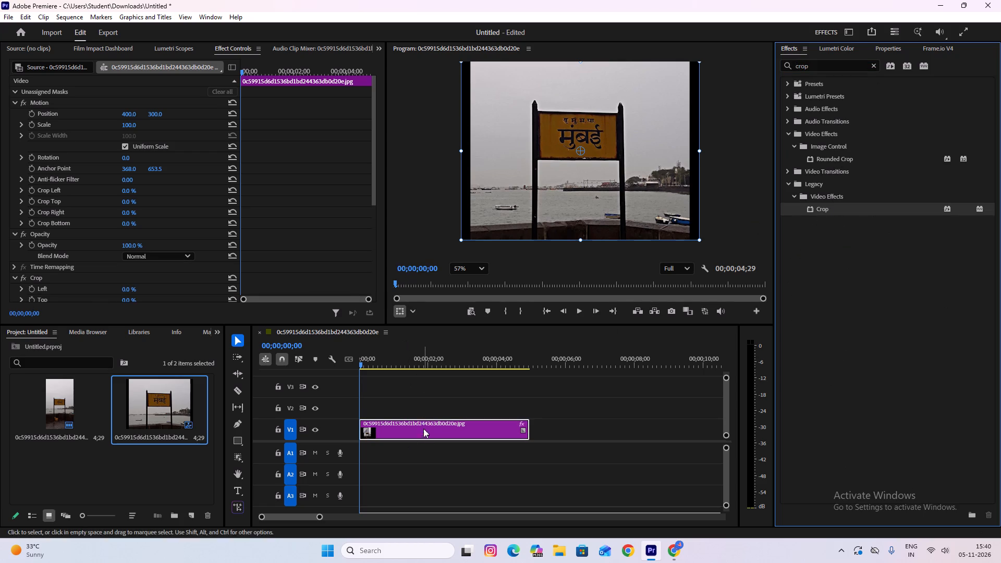
Review the clip's effect settings and set Crop Top under Motion to 23%.
scroll(44, 215, "down", 17)
scroll(44, 214, "up", 11)
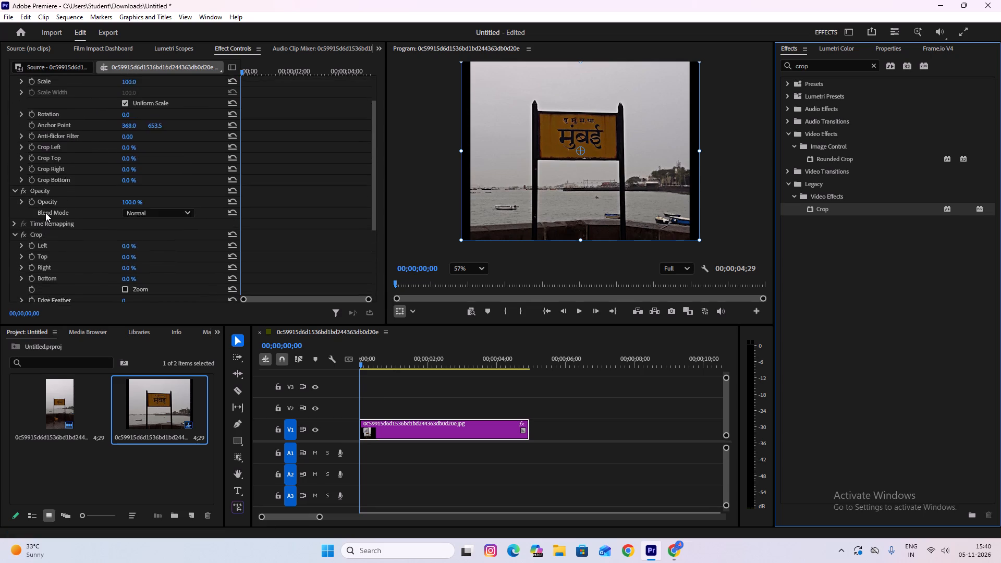
scroll(45, 213, "up", 10)
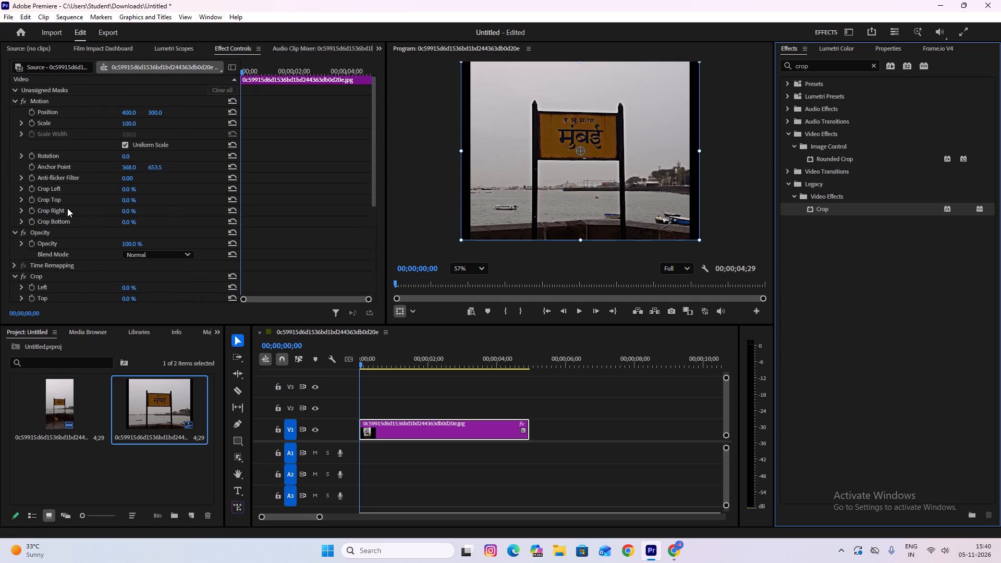
scroll(67, 208, "down", 1)
scroll(67, 208, "up", 1)
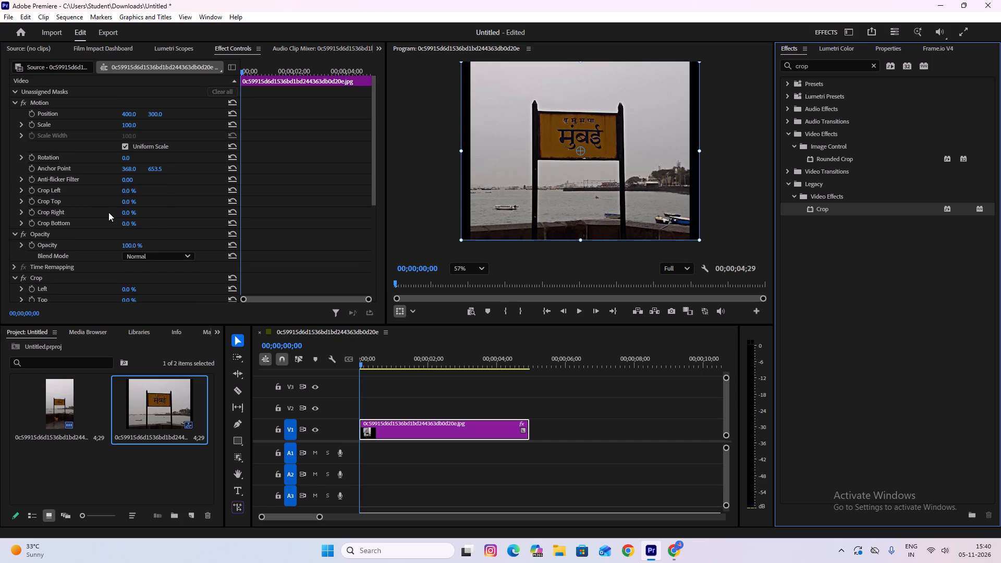
left_click_drag(128, 202, 127, 207)
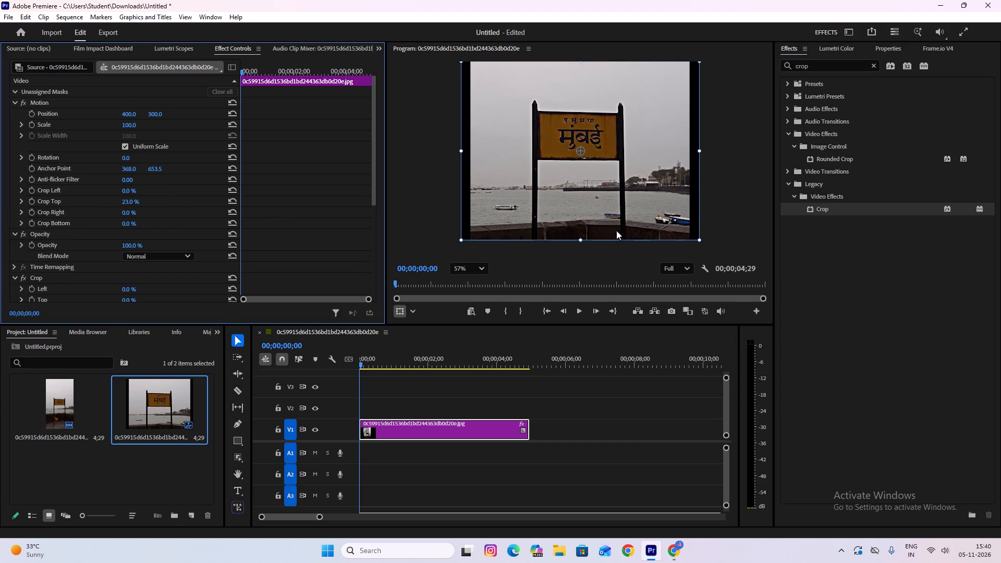
scroll(629, 144, "down", 3)
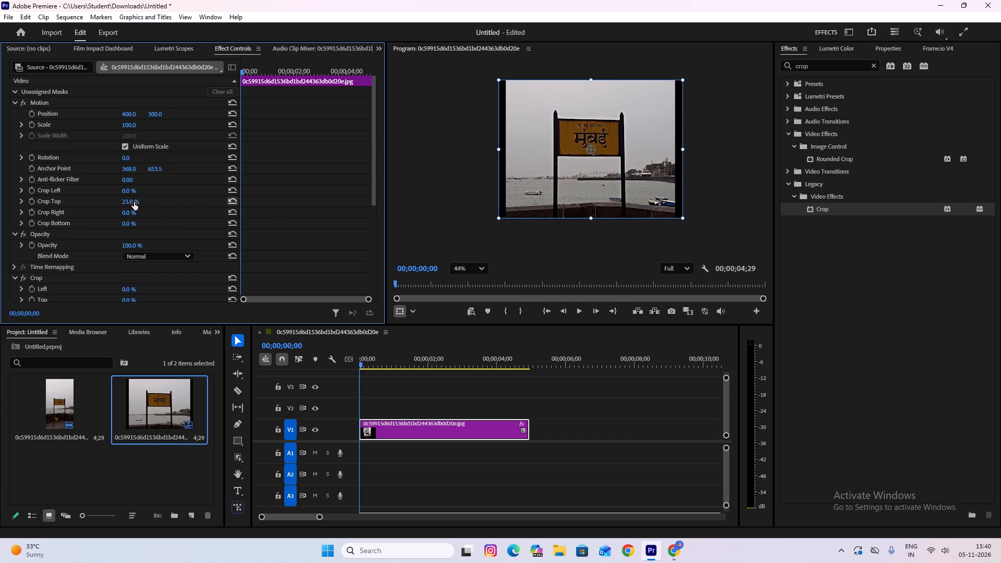
Set the sign board clip's Motion crop to 30% at the top and 28% at the bottom, and scrub through to check it.
left_click_drag(129, 203, 115, 202)
left_click_drag(115, 202, 310, 215)
left_click_drag(310, 215, 313, 215)
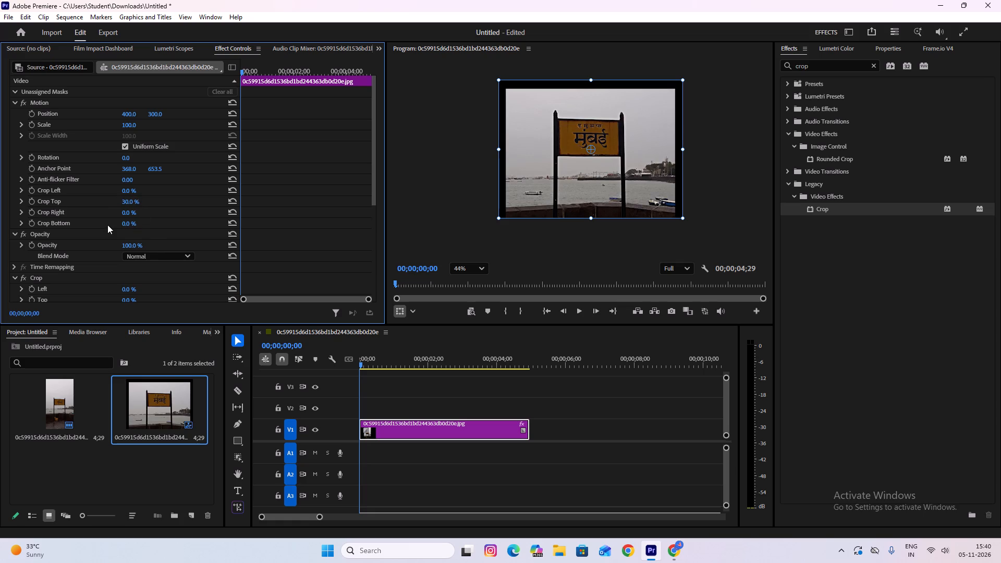
left_click_drag(125, 225, 148, 224)
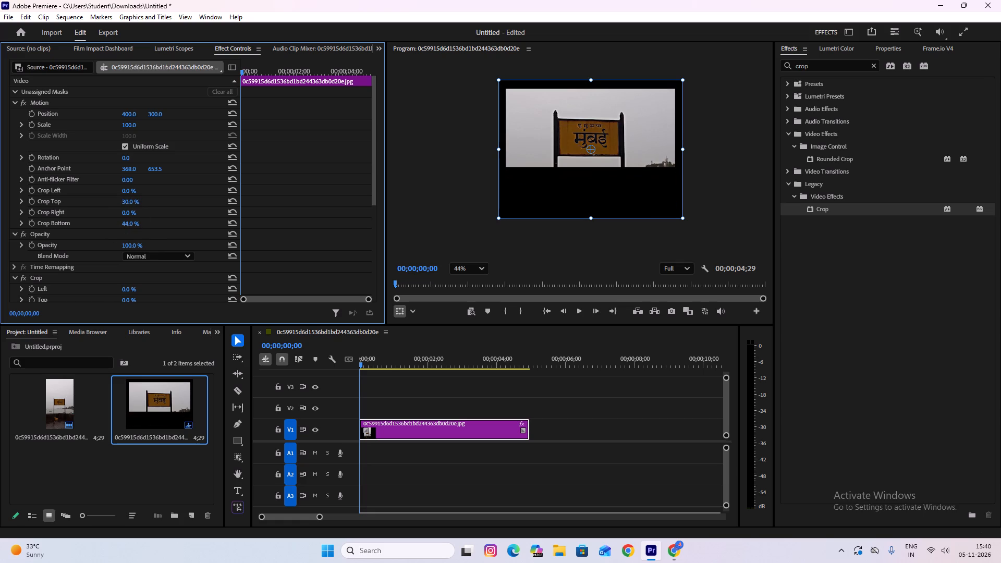
left_click_drag(148, 224, 142, 229)
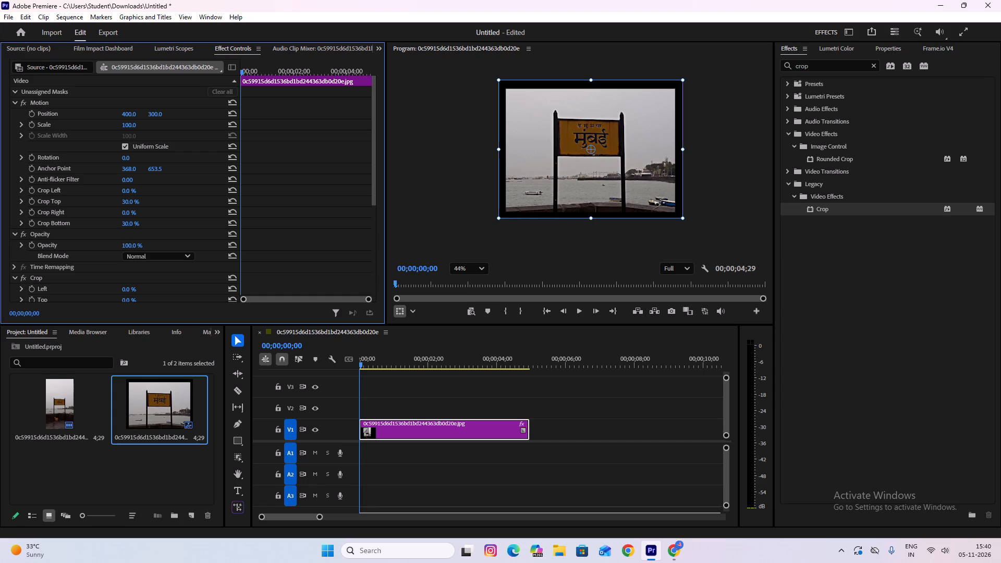
left_click_drag(142, 229, 141, 230)
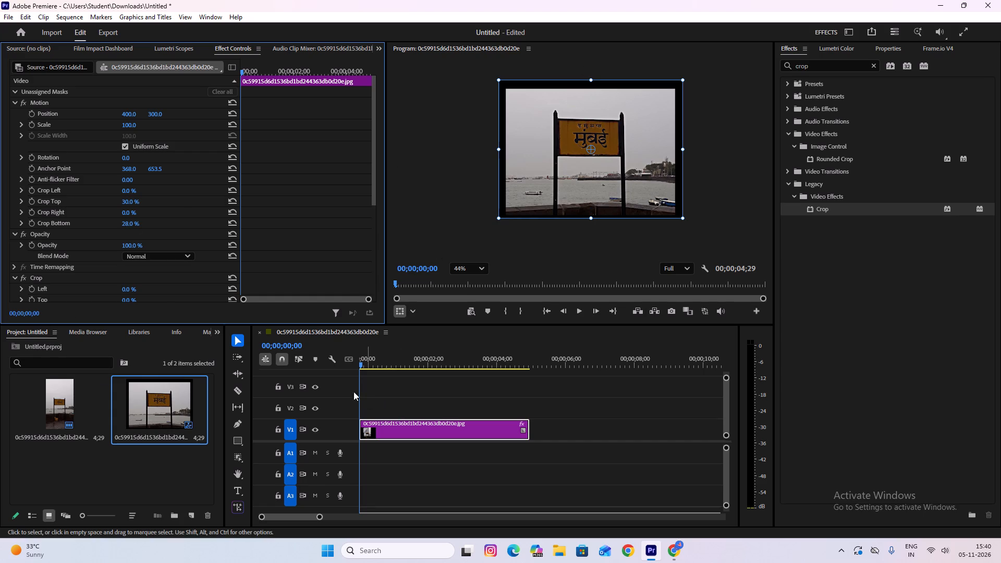
left_click_drag(361, 365, 466, 380)
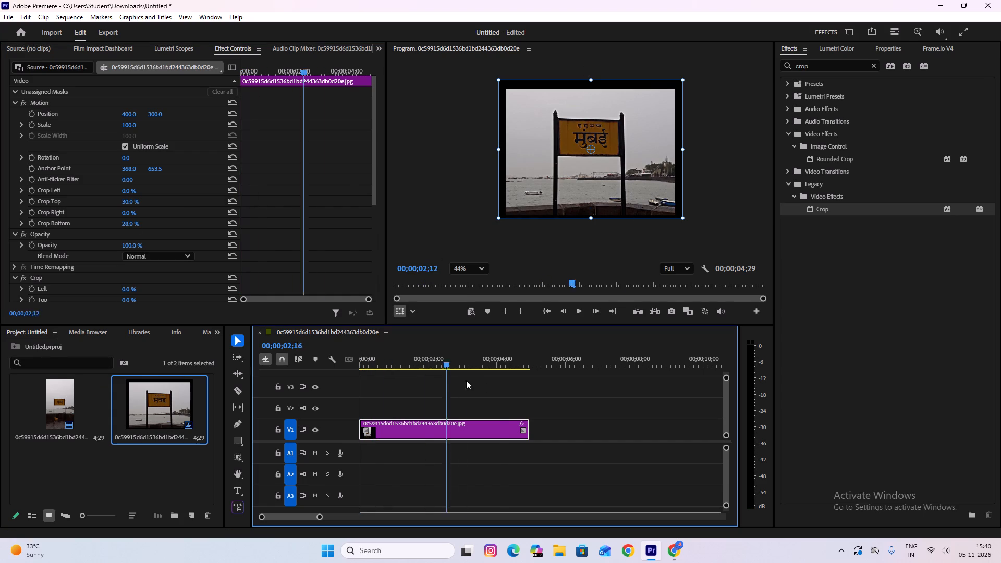
left_click_drag(466, 380, 215, 375)
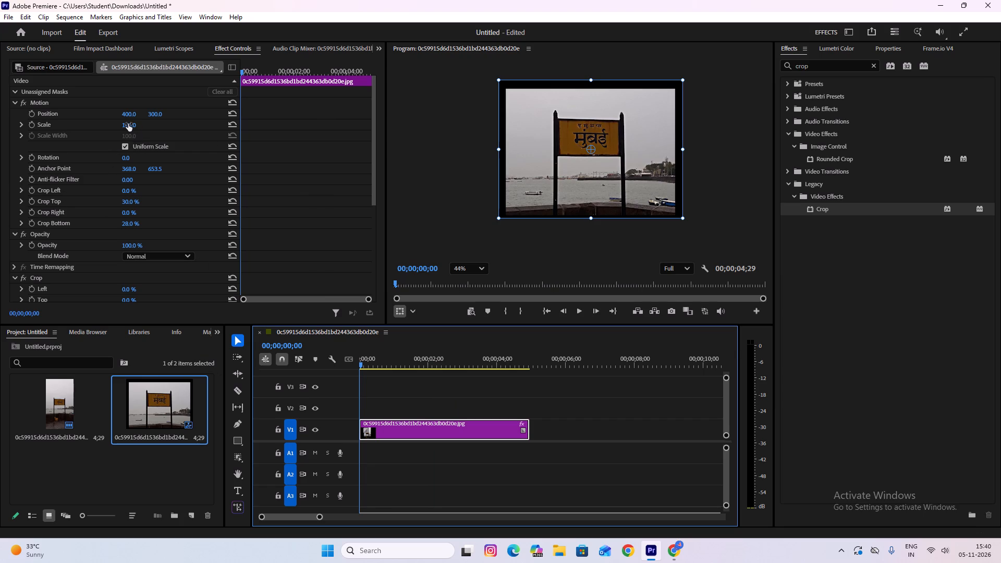
Scale the sign board clip down to 93 under Motion, keeping uniform scale.
left_click_drag(130, 125, 110, 127)
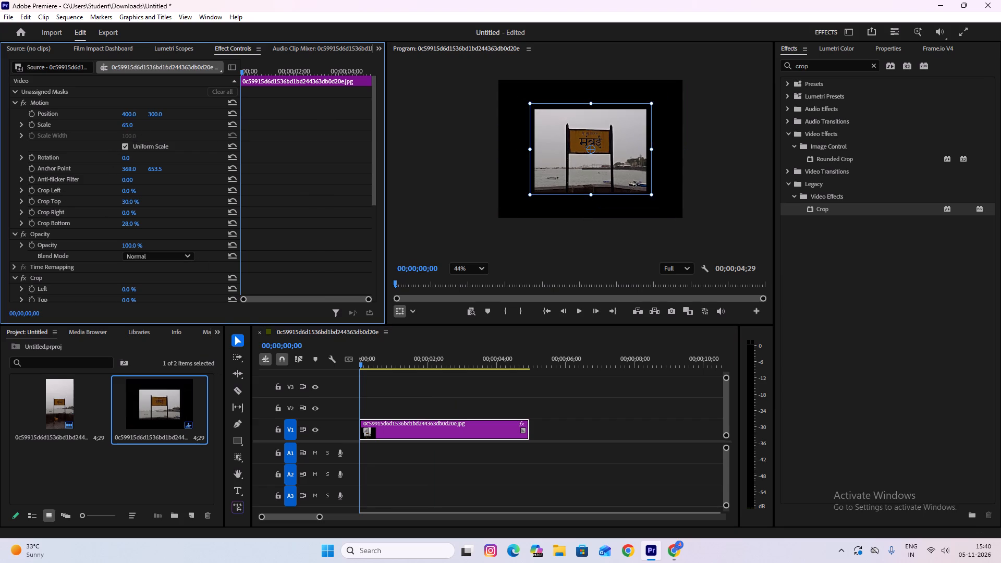
left_click_drag(110, 127, 123, 127)
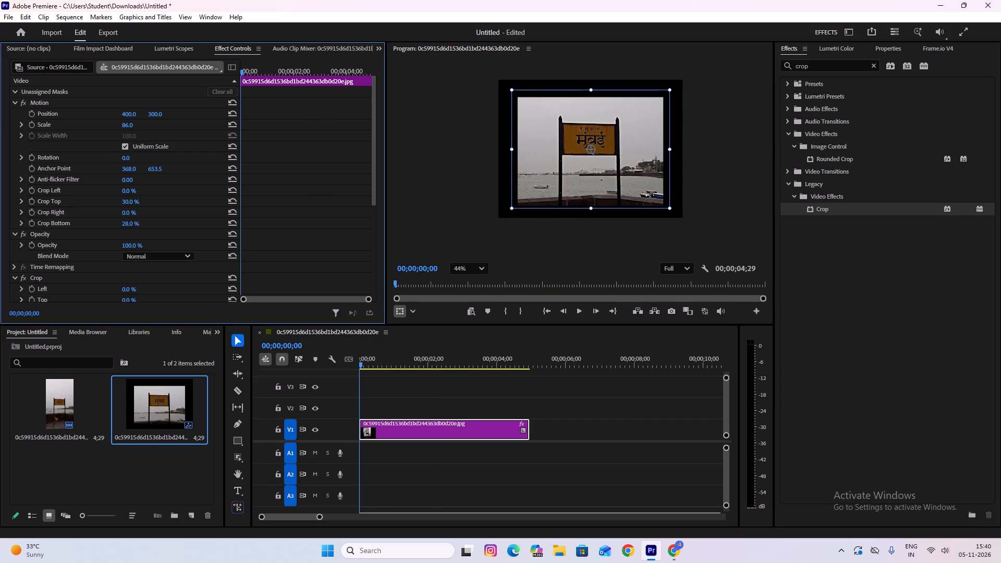
left_click_drag(123, 127, 113, 128)
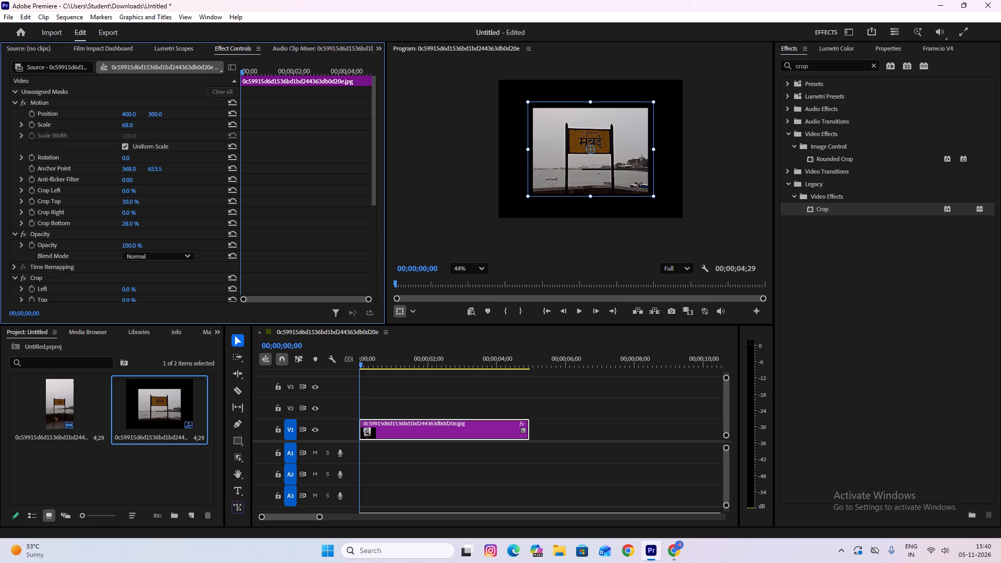
left_click_drag(113, 128, 106, 131)
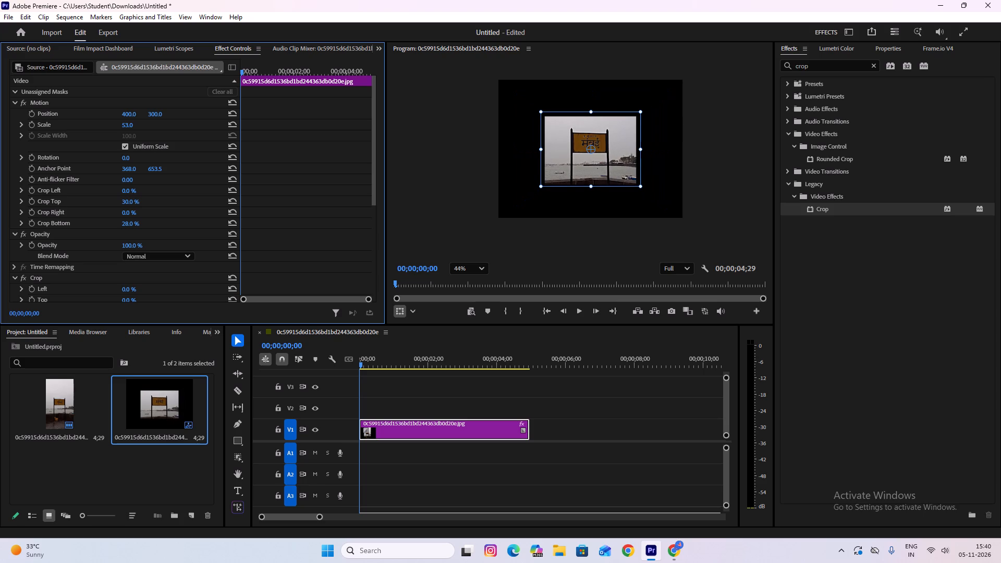
left_click_drag(106, 131, 116, 131)
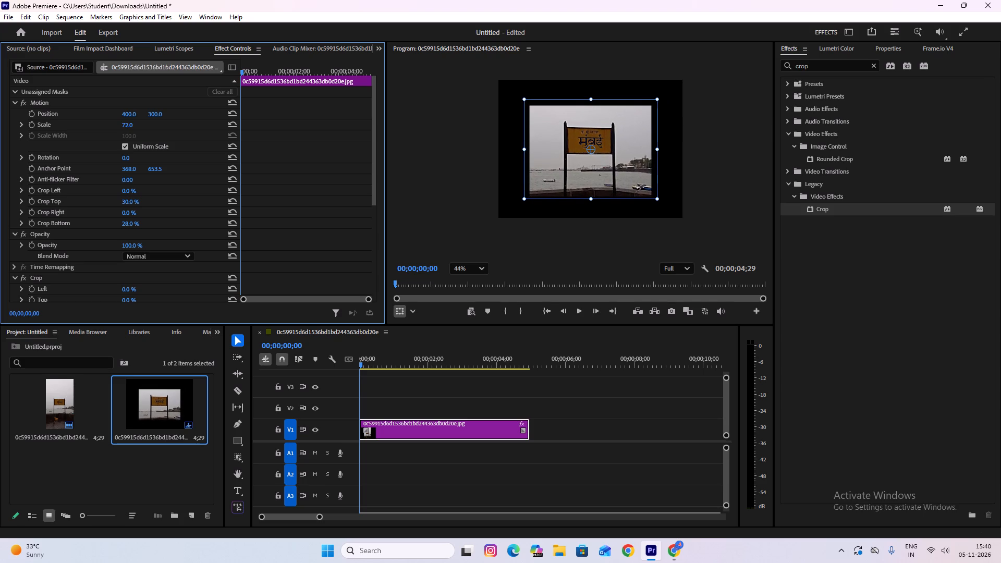
left_click_drag(116, 131, 127, 130)
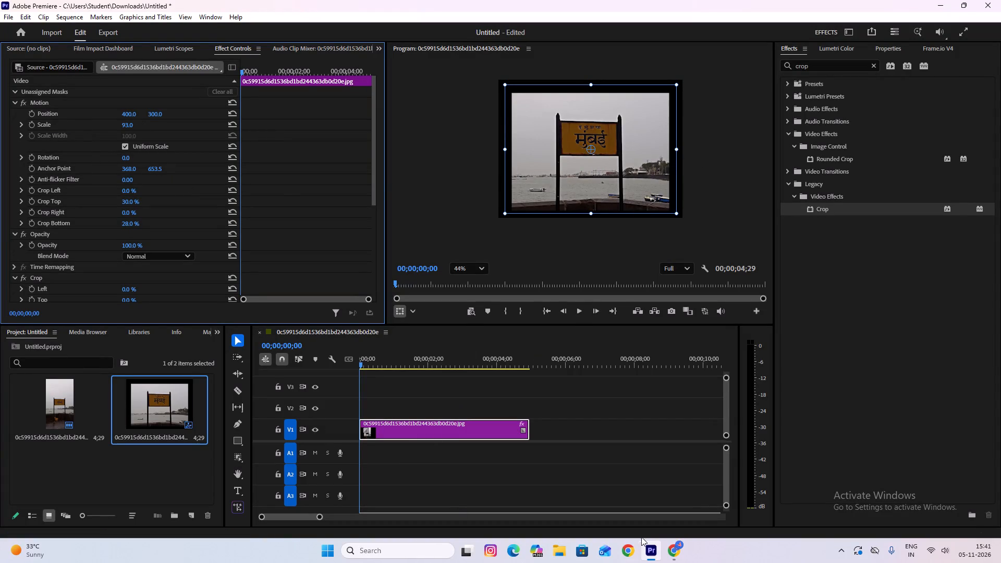
Switch to Pinterest in Chrome, search for "marine" and look through the pins.
left_click(673, 552)
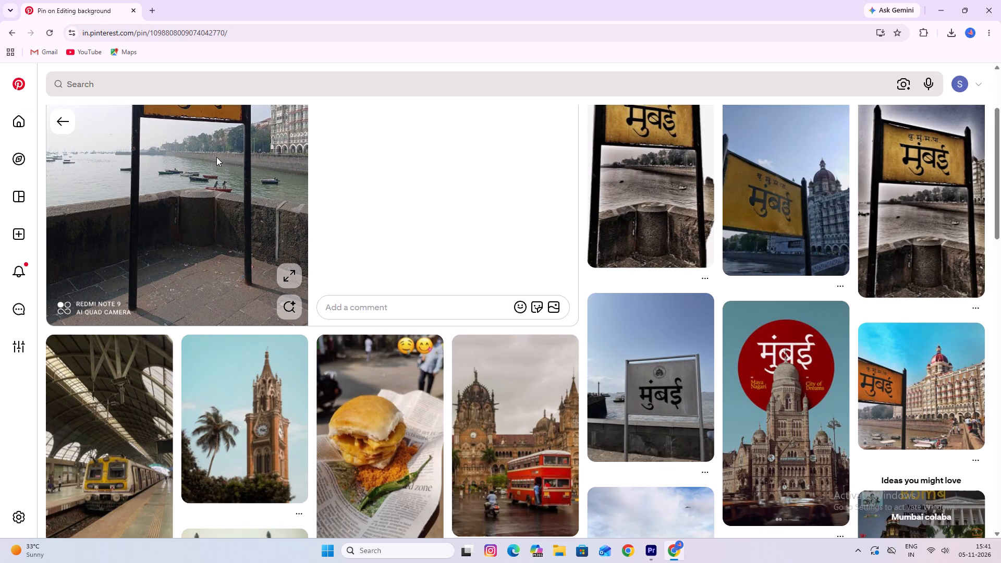
left_click(105, 82)
type("marine")
key("space")
key("Return")
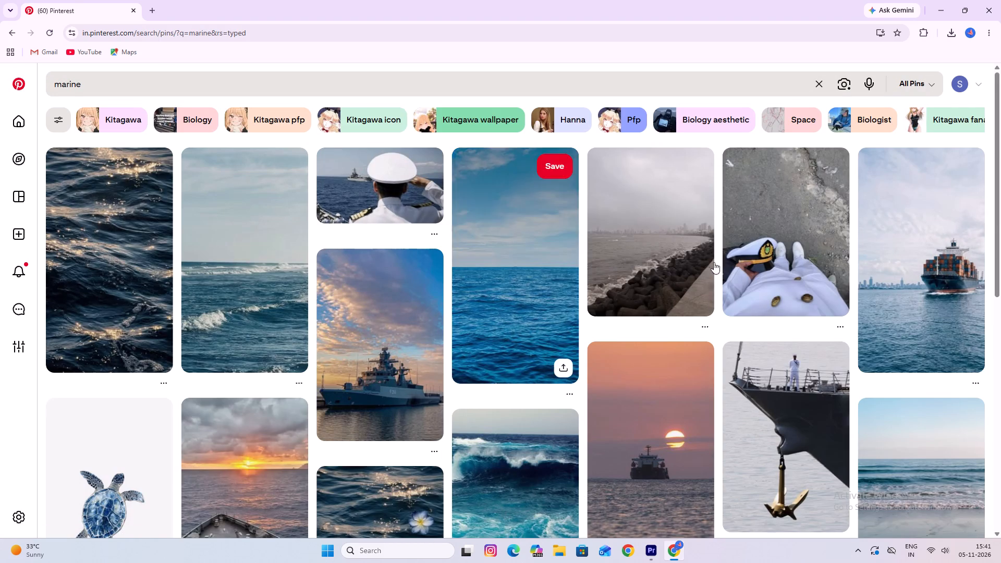
scroll(640, 321, "down", 1)
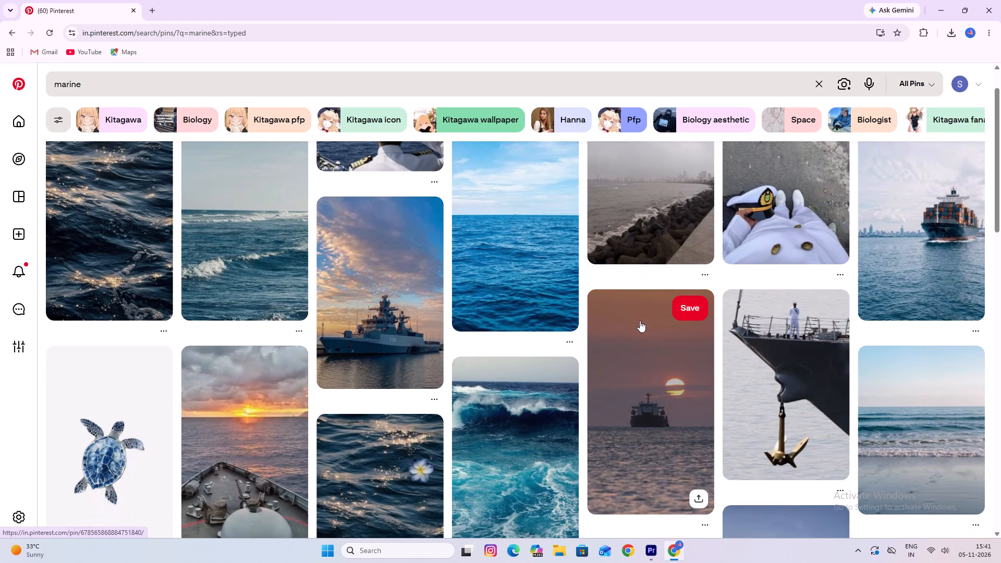
scroll(640, 321, "down", 2)
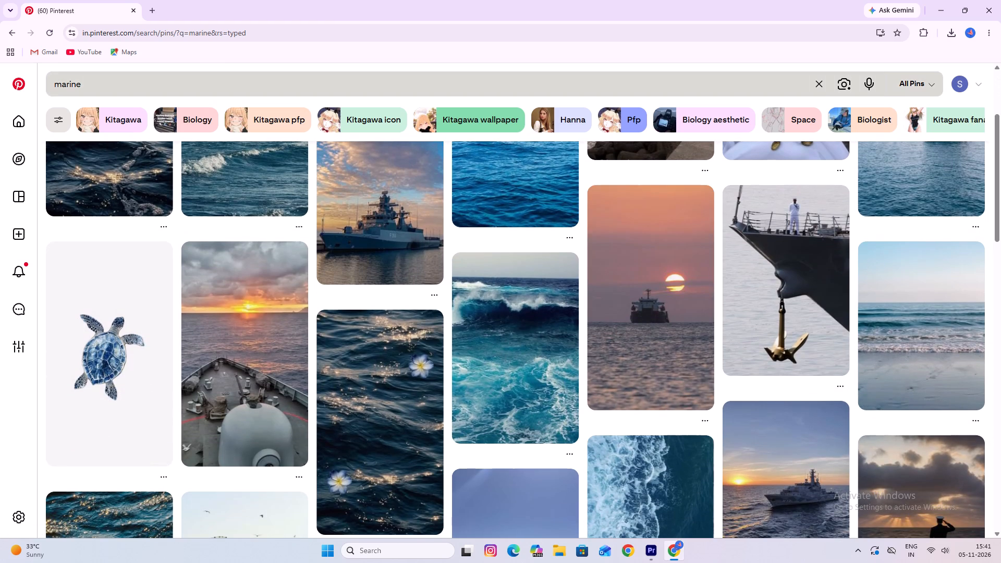
Extend the Pinterest search to "marine drive in rain".
left_click(226, 81)
key("space")
type("drive im")
key("space")
key("BackSpace")
key("n")
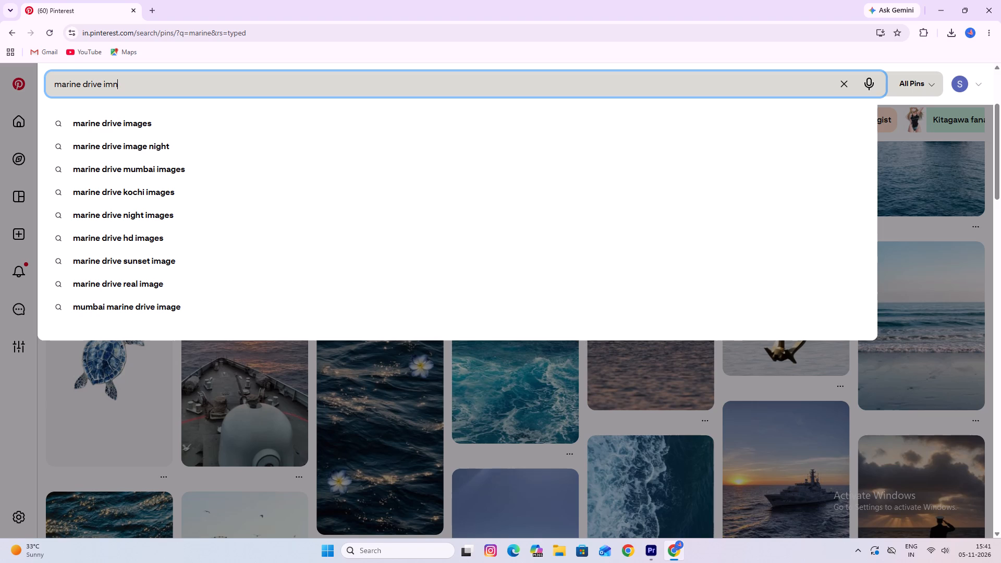
key("BackSpace")
key("BackSpace")
type("n rain")
key("space")
key("Return")
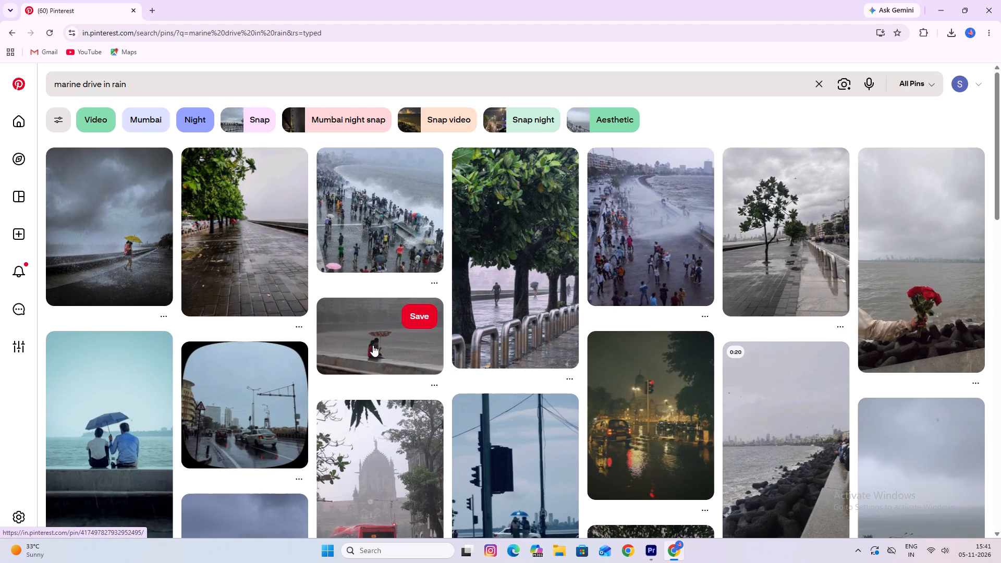
Browse the rainy Marine Drive pins, view the one of a couple sitting under an umbrella, and return to the results.
scroll(448, 406, "down", 3)
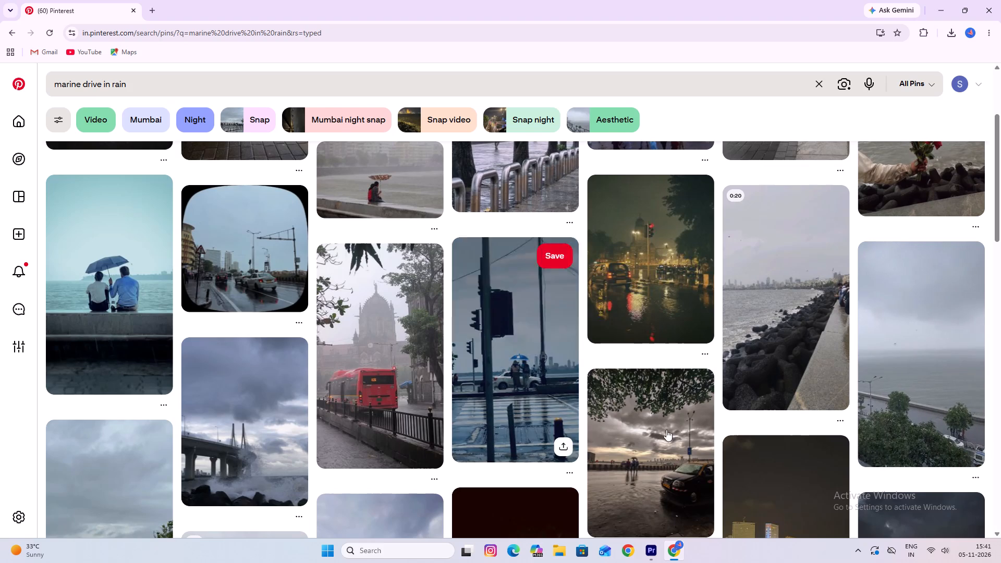
scroll(112, 315, "down", 1)
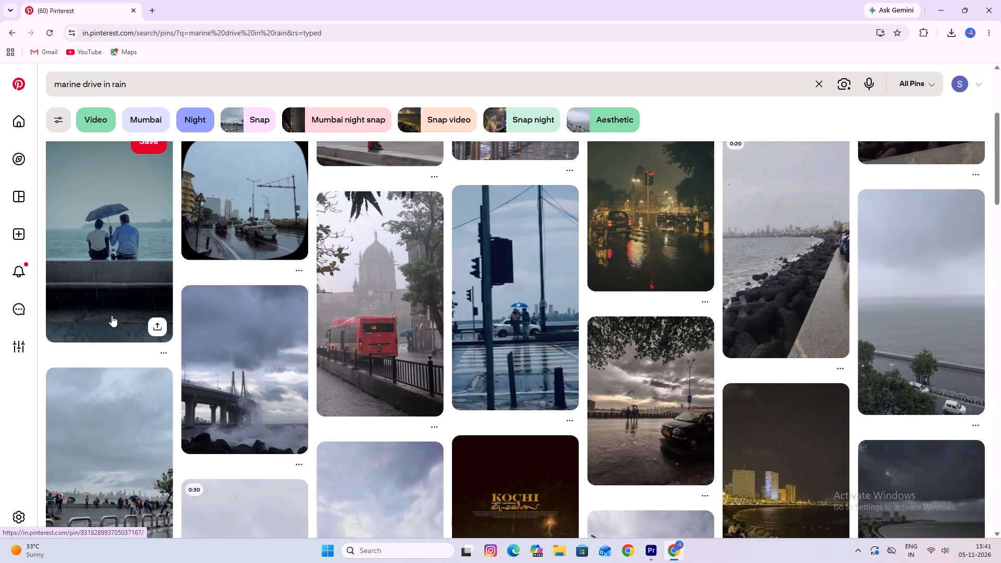
scroll(112, 315, "down", 2)
left_click(386, 414)
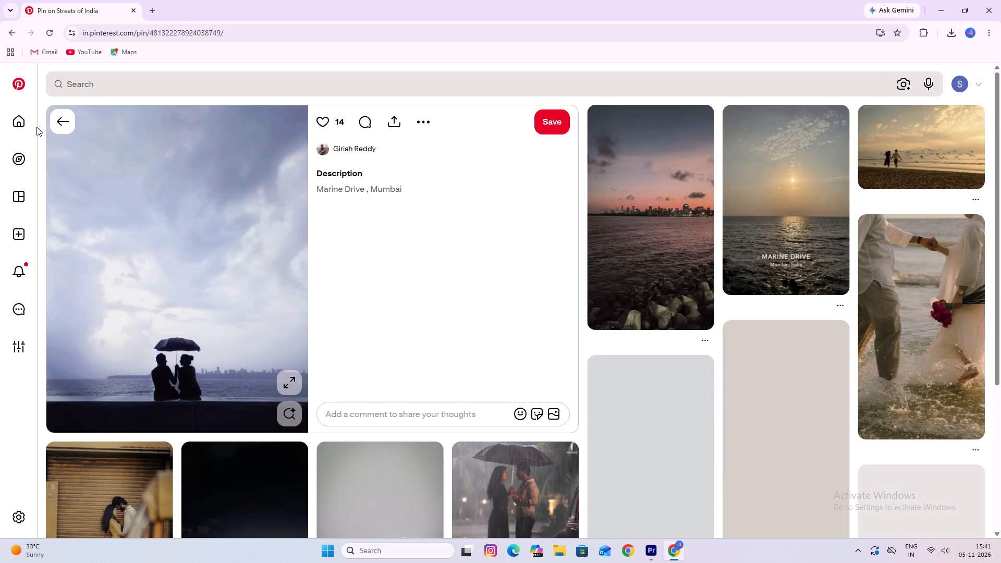
left_click(72, 120)
scroll(937, 395, "down", 5)
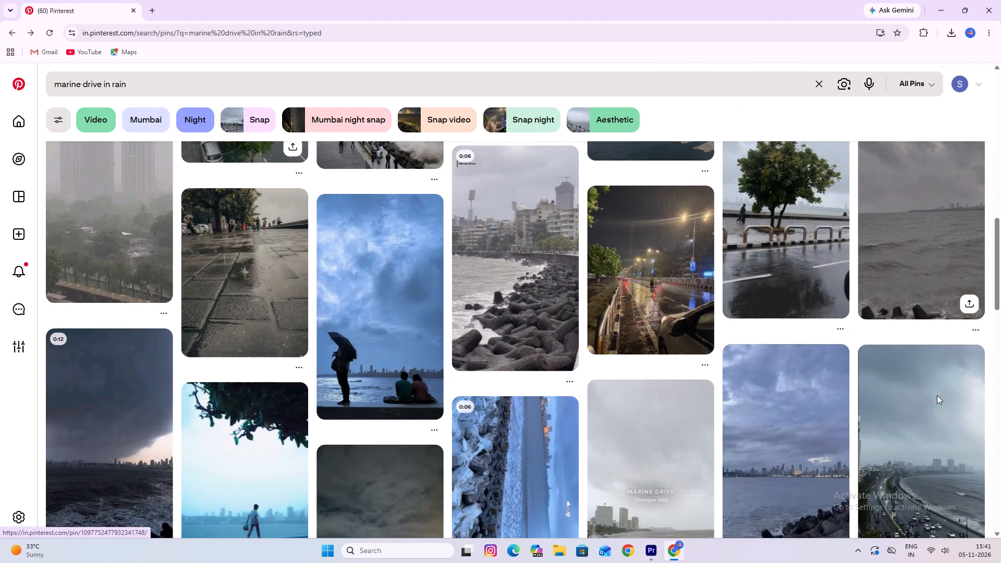
scroll(356, 329, "down", 2)
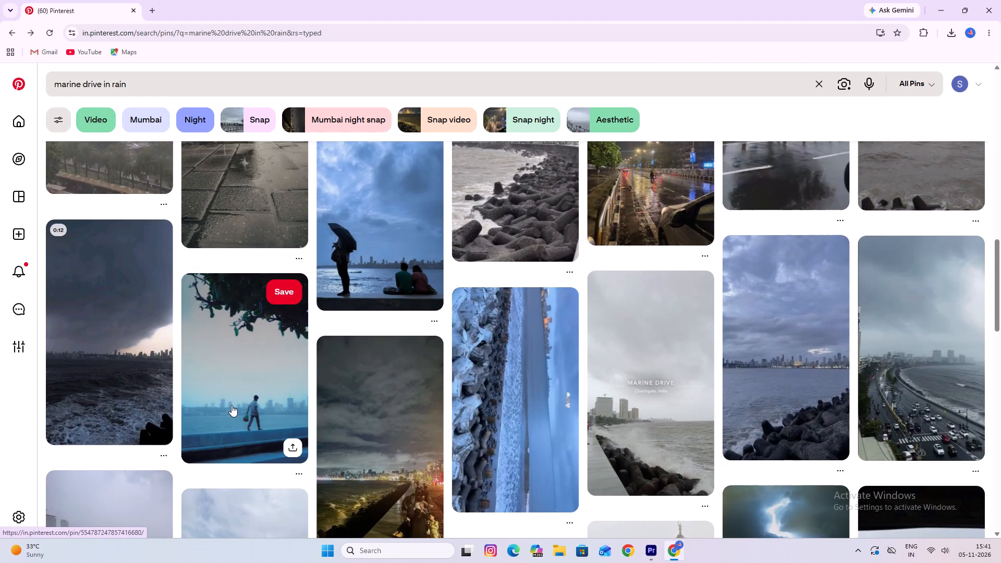
scroll(571, 402, "up", 14)
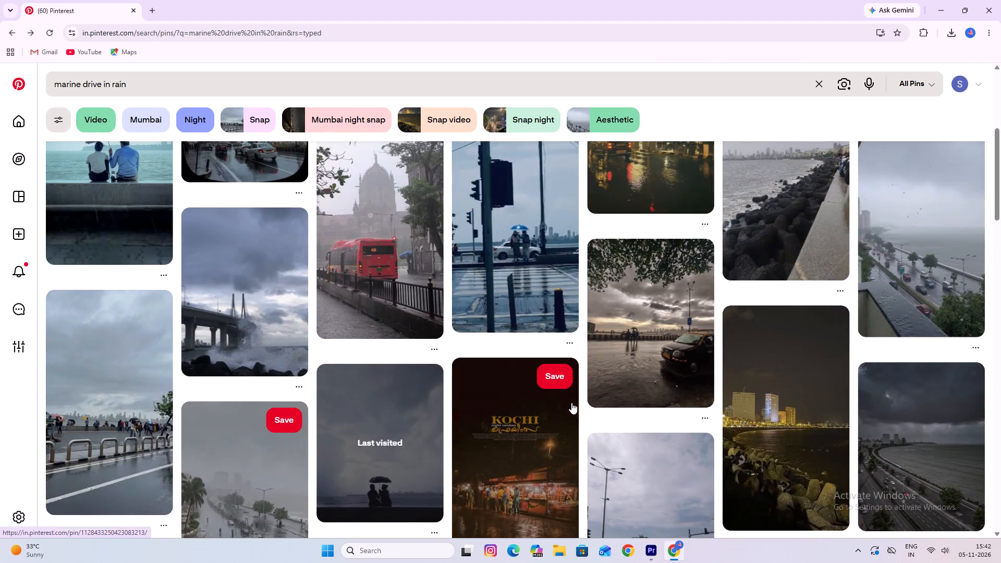
scroll(571, 402, "up", 14)
Refine the Pinterest search with Aesthetic and browse the rainy Marine Drive pins for a suitable image.
left_click(596, 120)
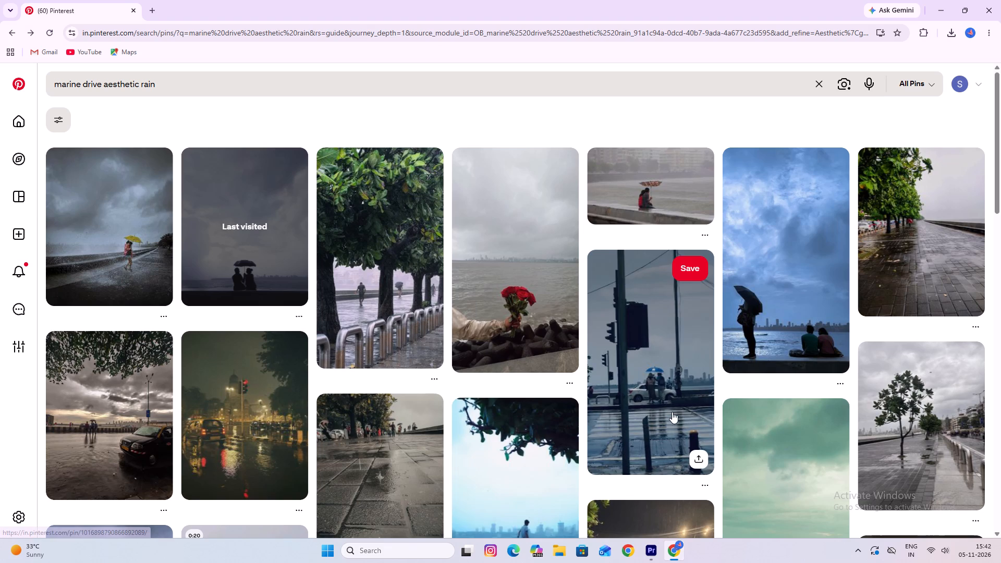
scroll(672, 412, "down", 5)
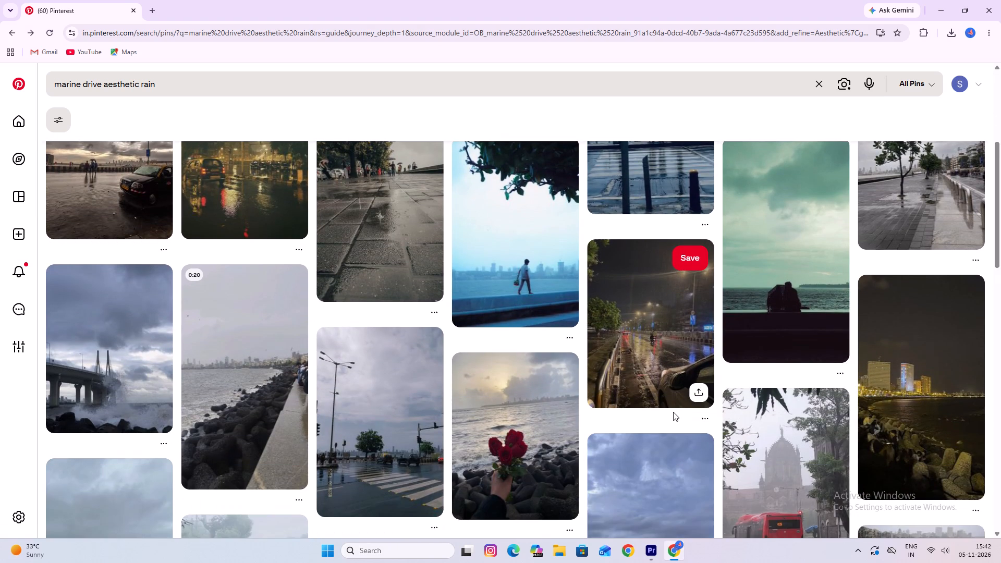
scroll(673, 412, "down", 3)
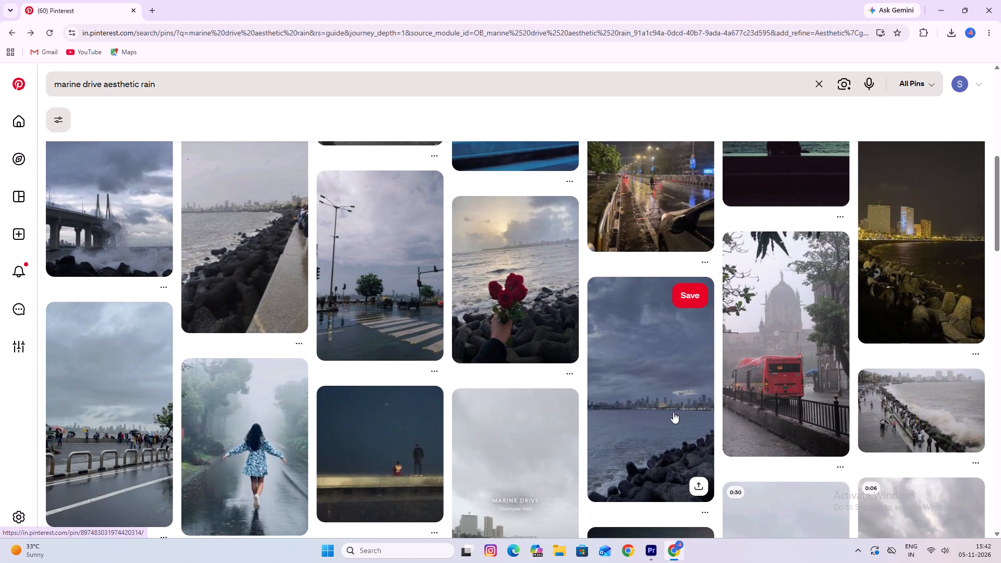
scroll(561, 434, "down", 2)
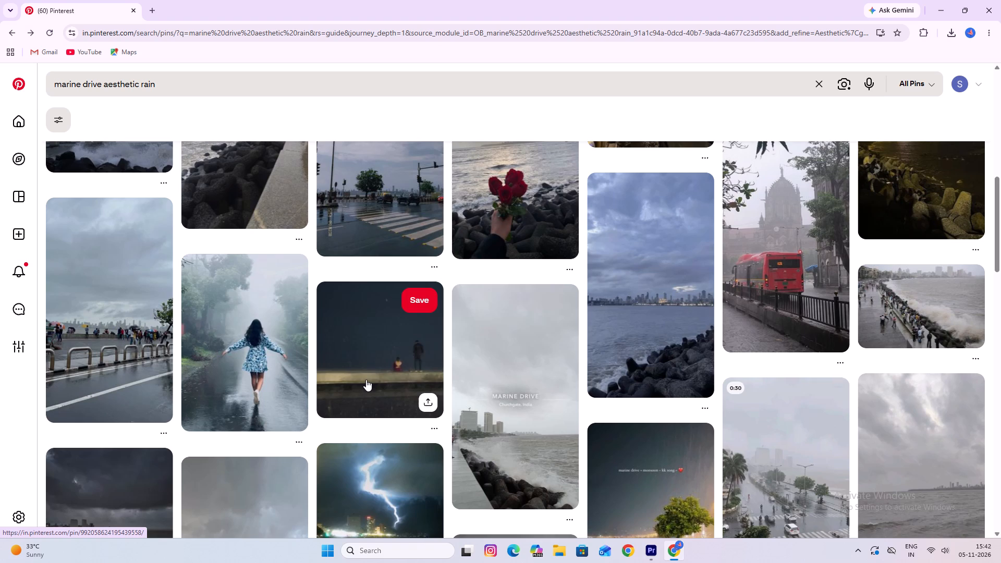
scroll(284, 381, "down", 3)
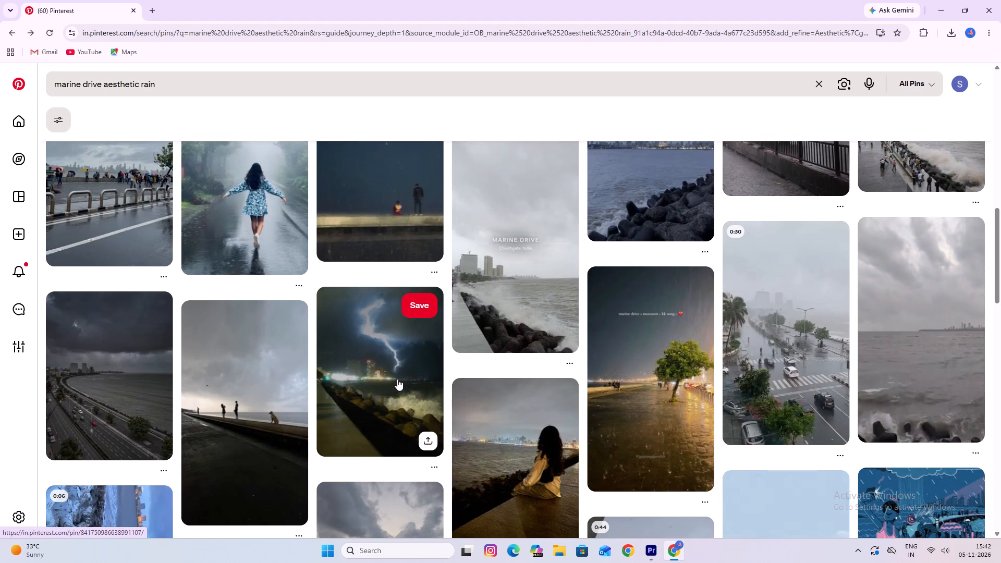
scroll(397, 379, "down", 4)
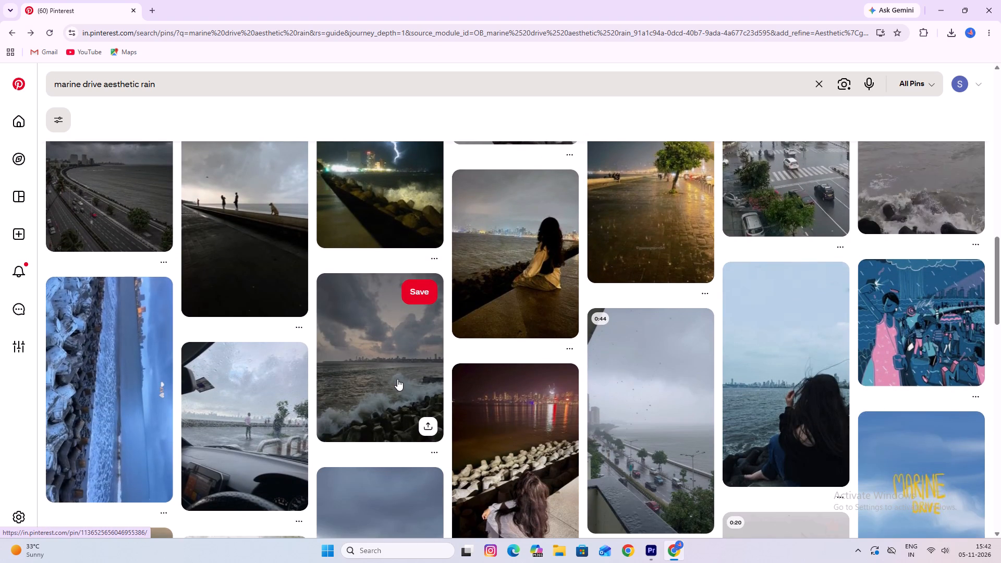
scroll(504, 380, "down", 3)
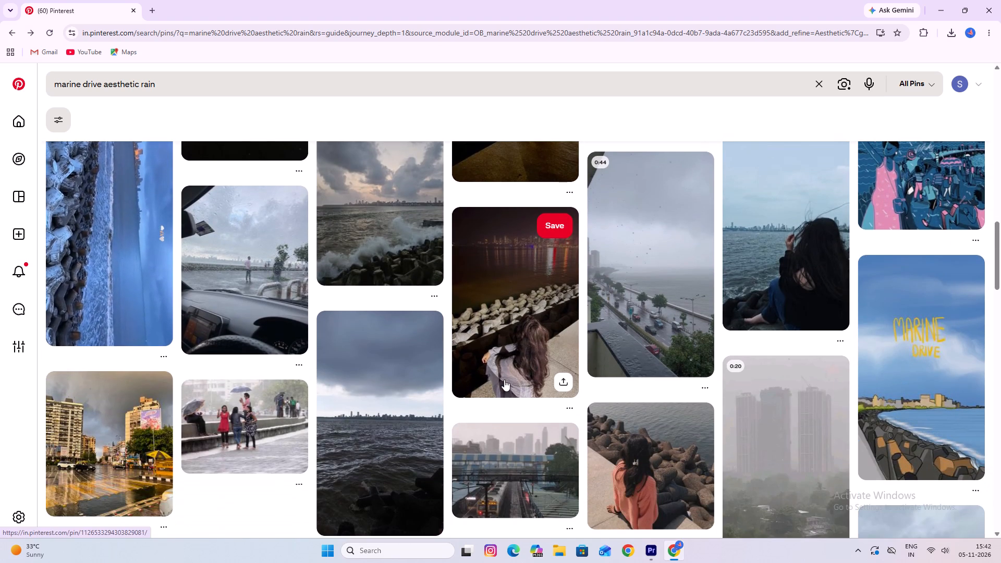
scroll(504, 380, "down", 4)
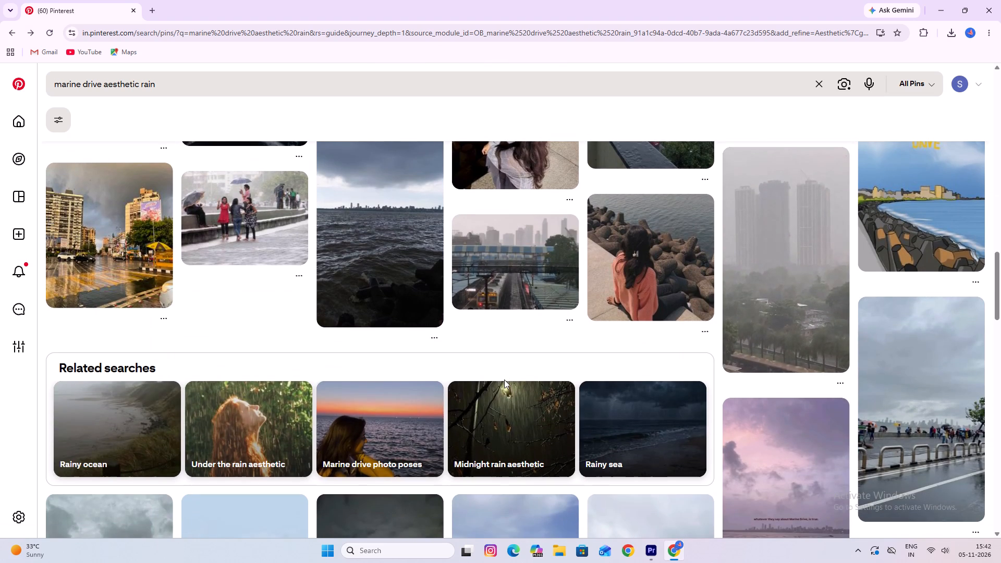
scroll(504, 380, "down", 8)
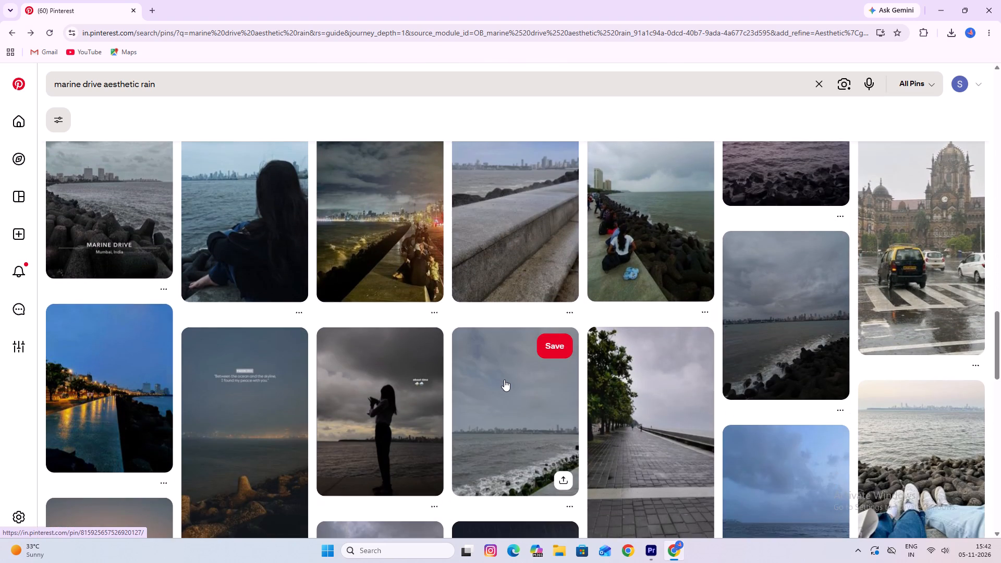
scroll(504, 380, "down", 8)
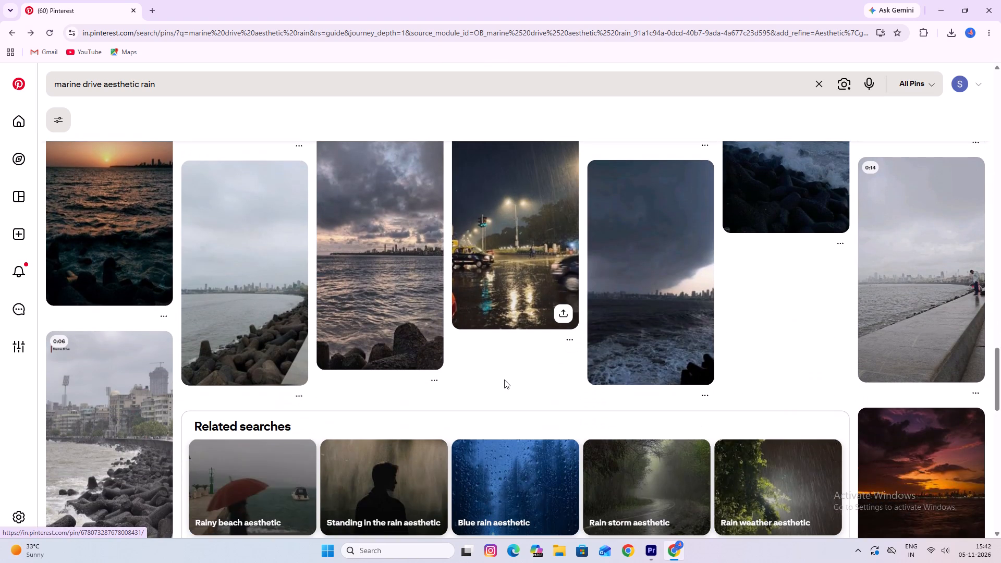
scroll(504, 380, "down", 3)
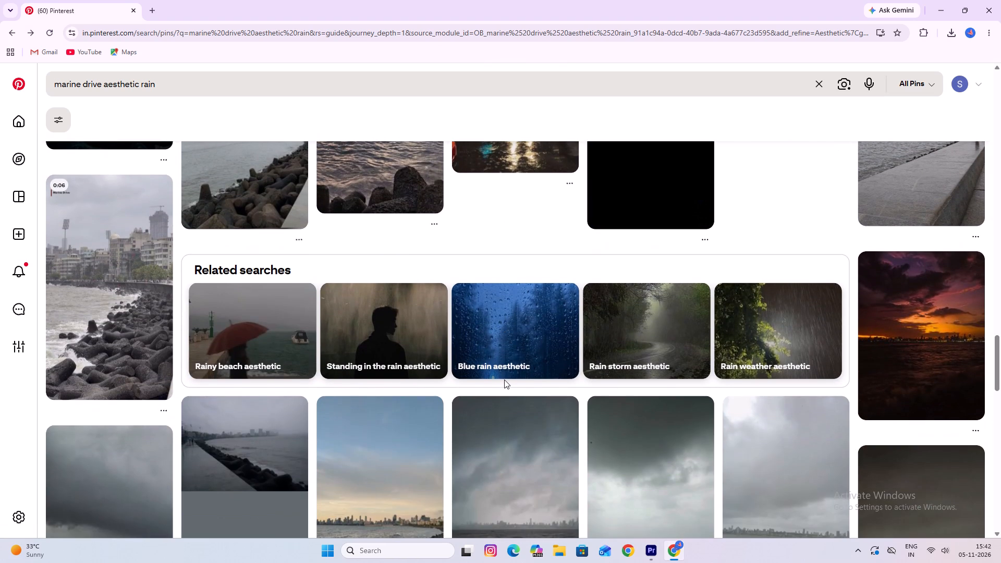
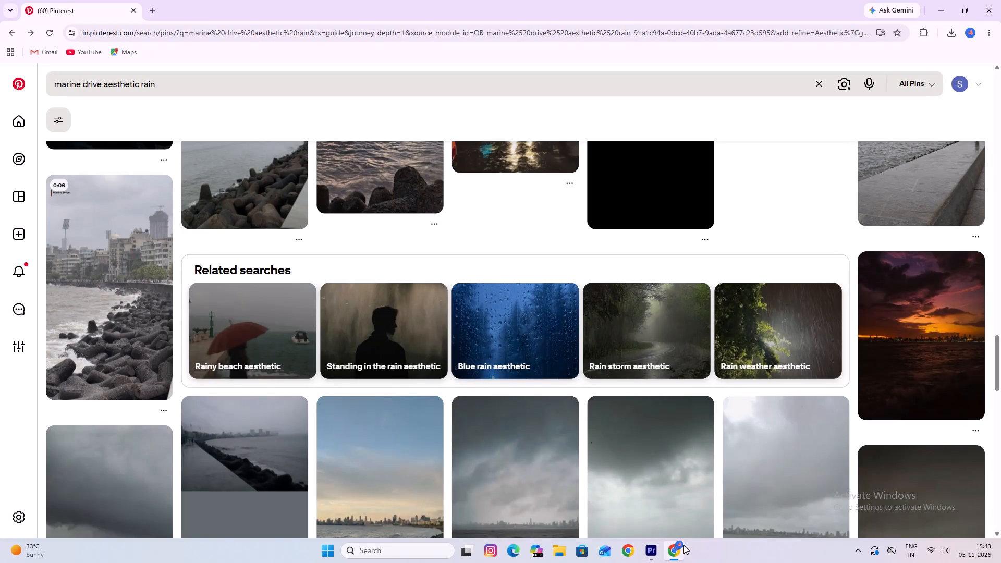
Open a new blank browser tab alongside the Pinterest results.
left_click(151, 9)
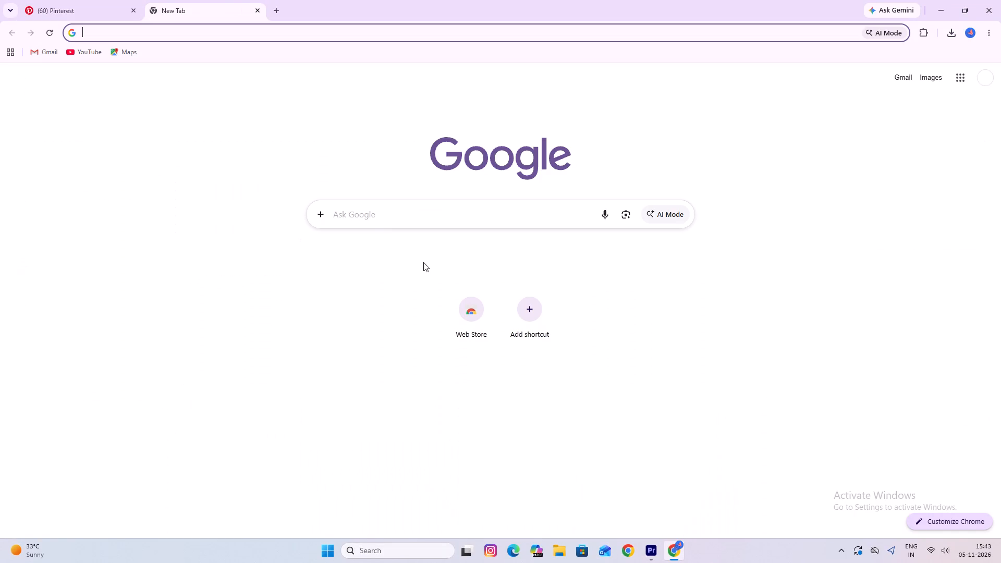
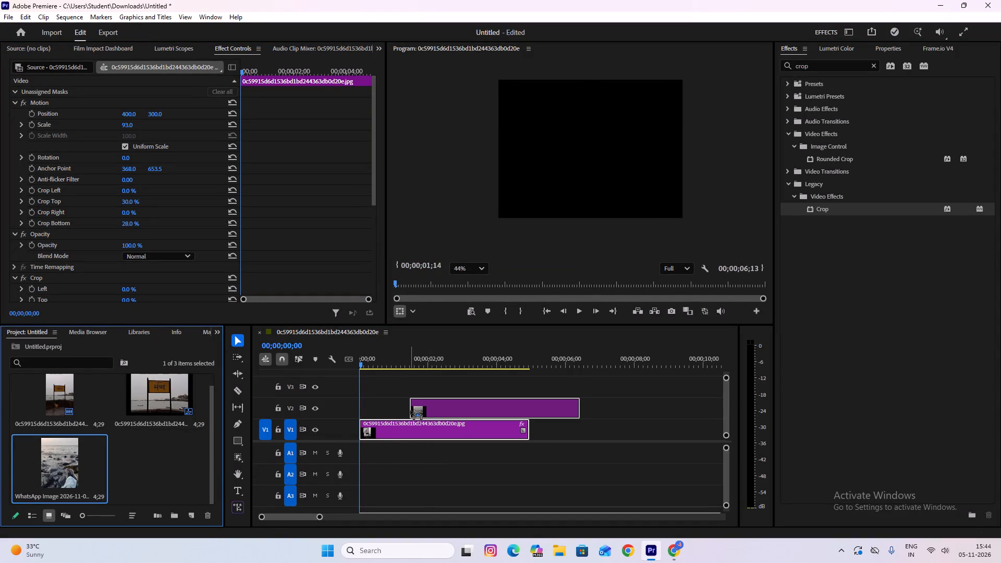
Place the WhatsApp image of the rocky shore on track V2, overlapping the sign board clip and starting about 1 second in.
left_click_drag(410, 410, 398, 410)
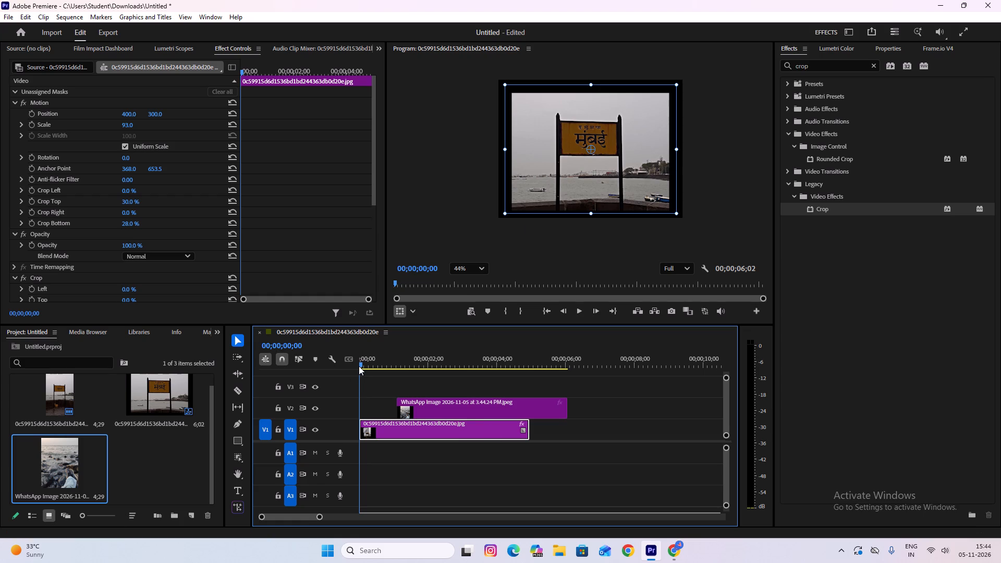
Move the playhead to 00;00;01;06 and scale the WhatsApp beach-rocks clip on V2 to 36.
left_click_drag(360, 363, 420, 365)
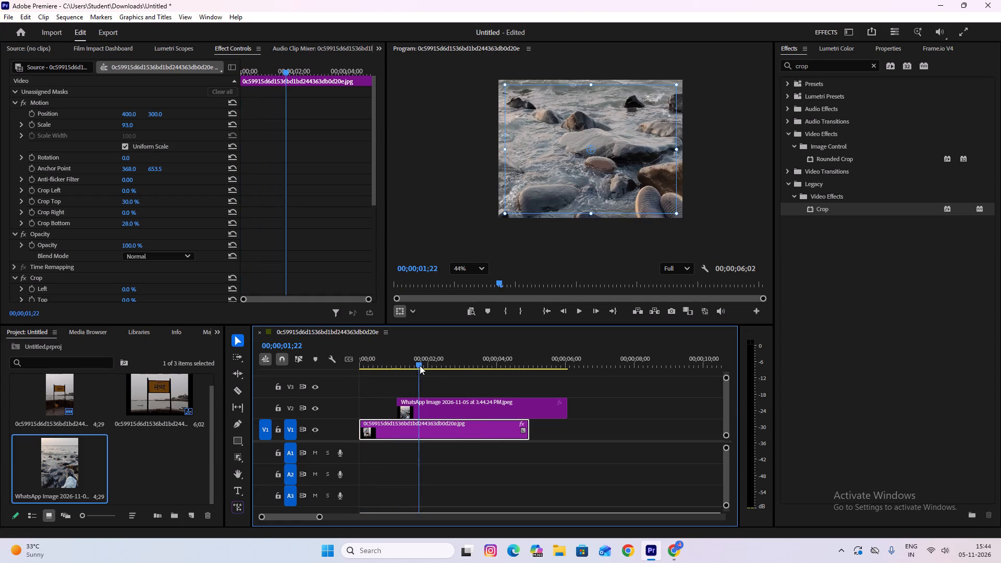
left_click_drag(420, 365, 402, 367)
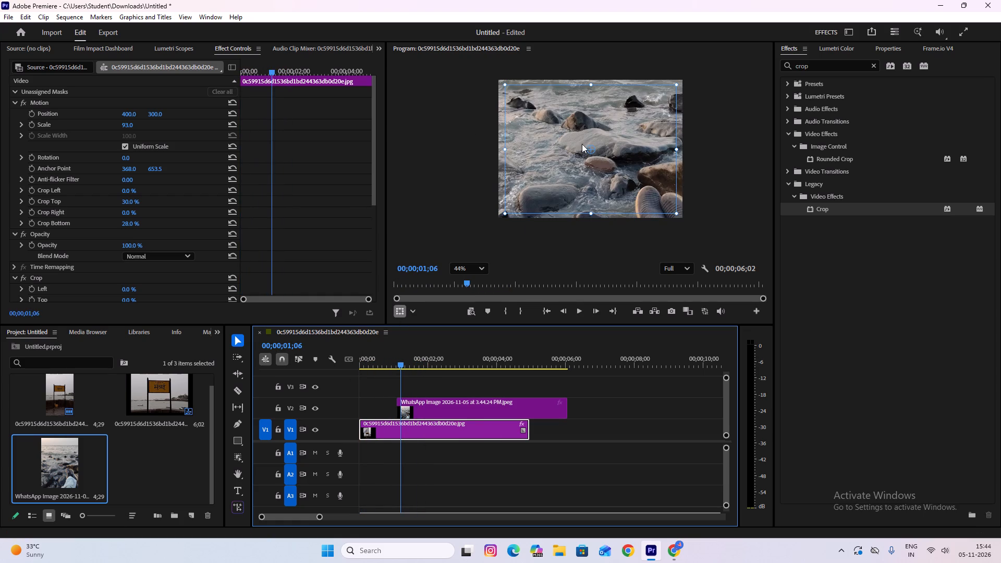
left_click(129, 125)
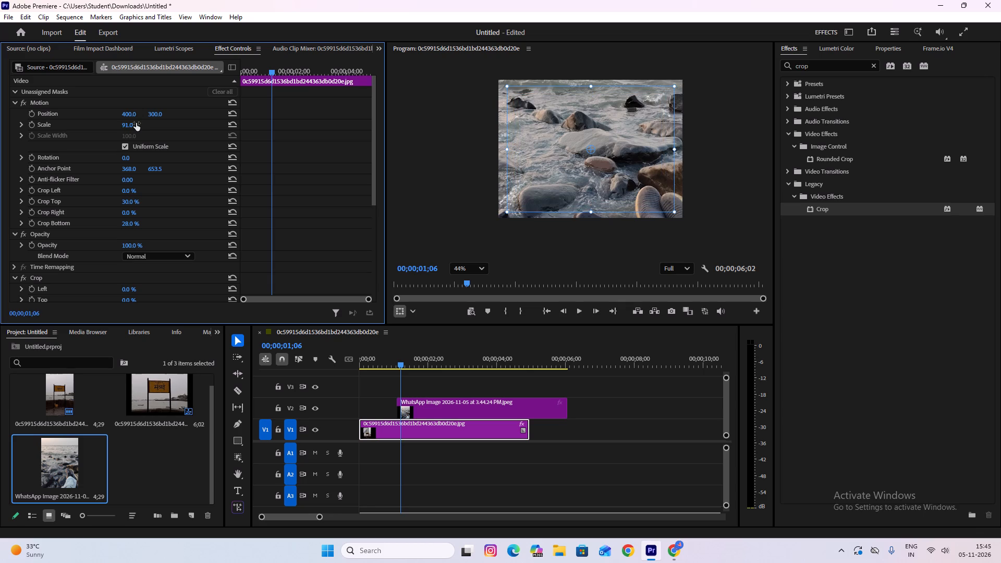
key("ctrl+z")
left_click(451, 408)
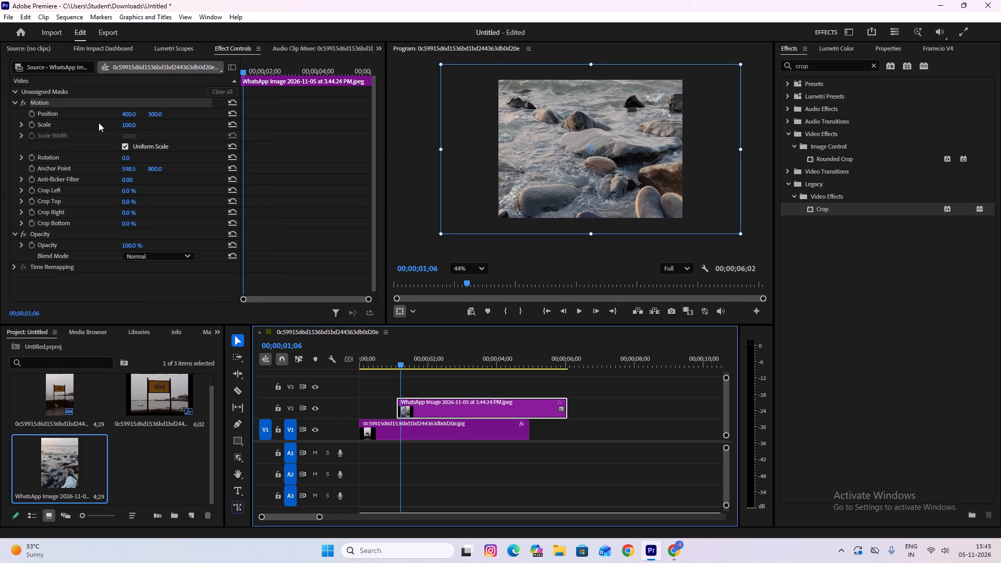
left_click_drag(133, 126, 115, 131)
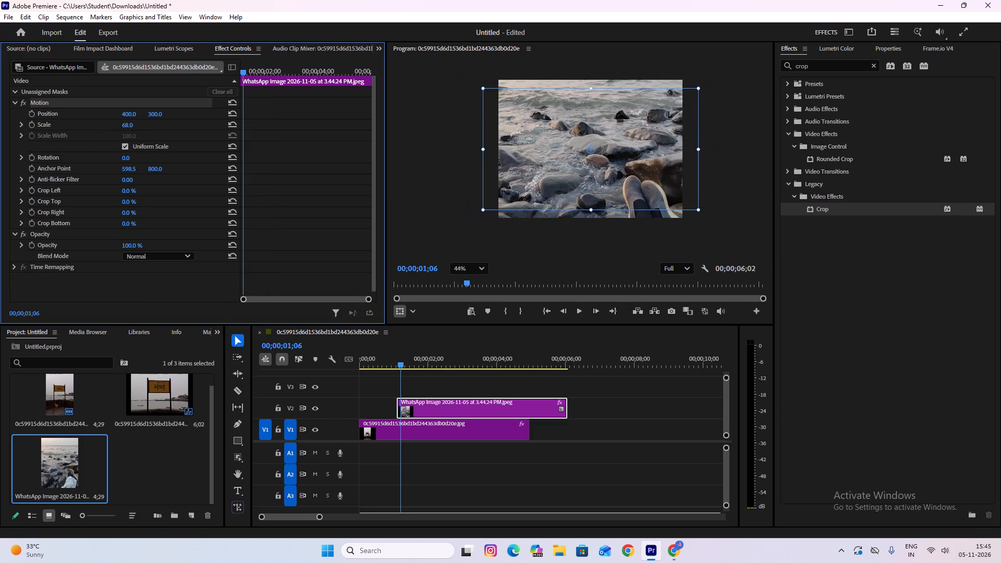
left_click_drag(115, 131, 99, 133)
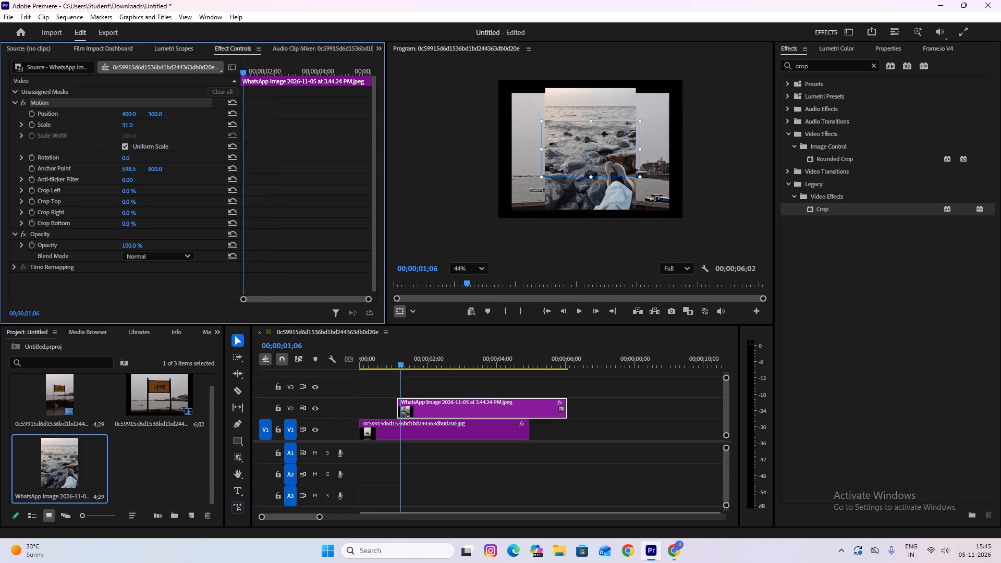
left_click_drag(99, 133, 101, 133)
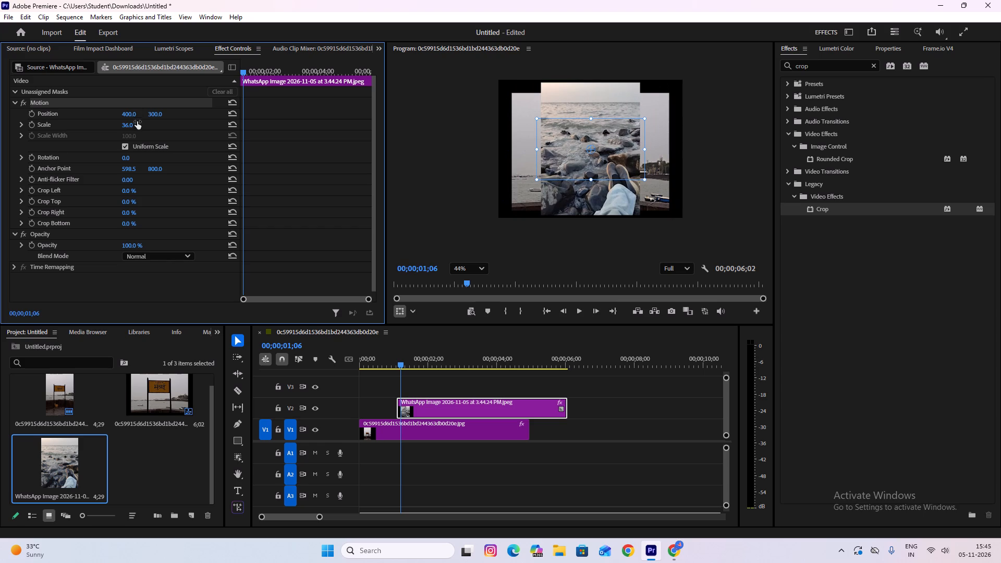
Set the scale of the sign board clip on V1 to 100.
left_click(527, 130)
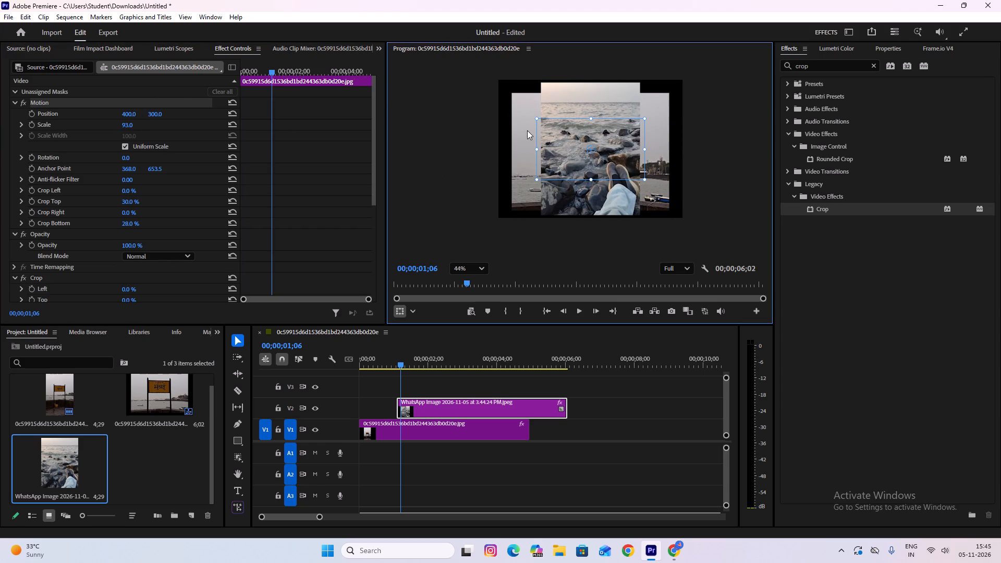
left_click(126, 125)
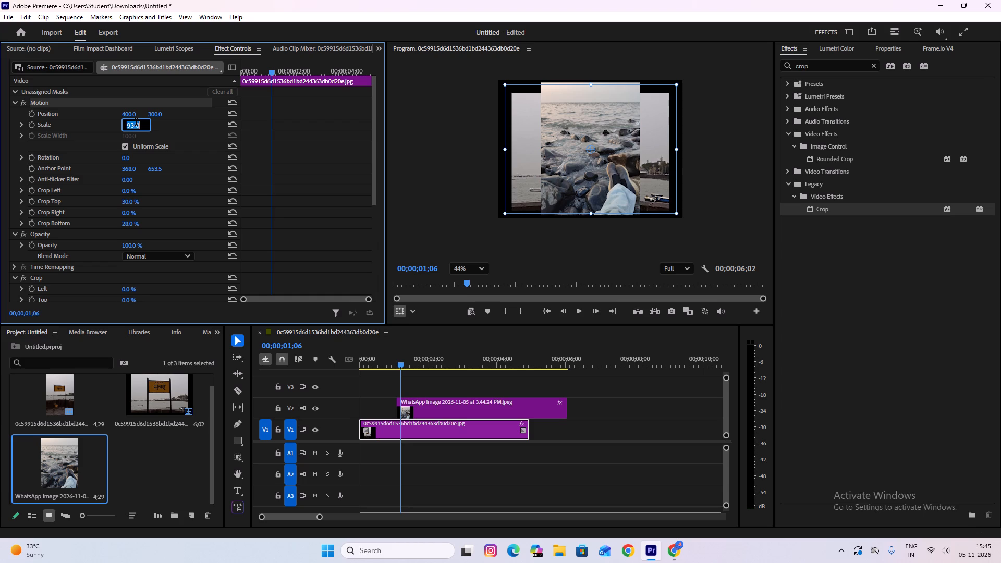
type("100")
key("Return")
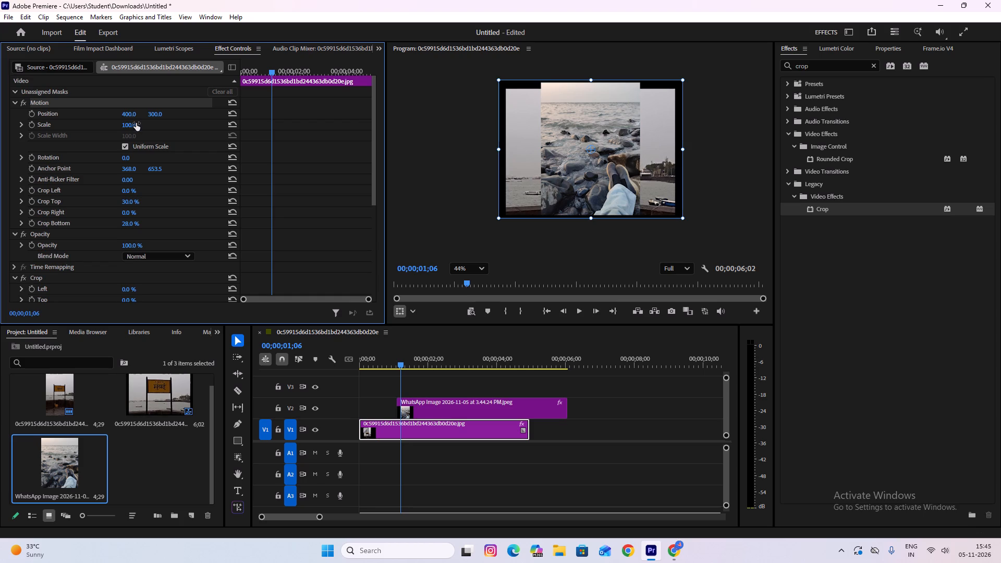
left_click(558, 125)
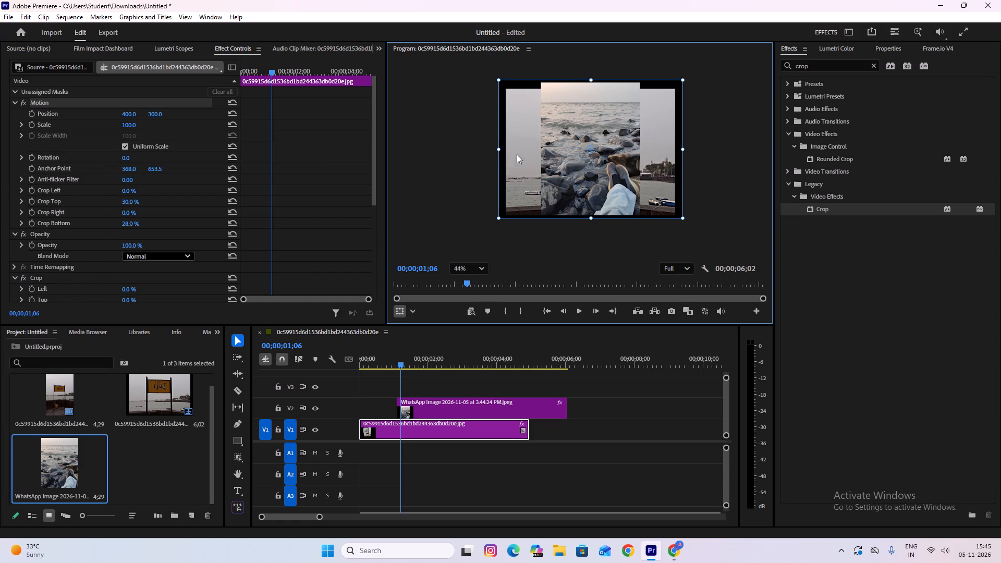
Apply the legacy Crop effect to the beach-rocks clip on V2 and review its effect settings.
left_click_drag(824, 209, 576, 354)
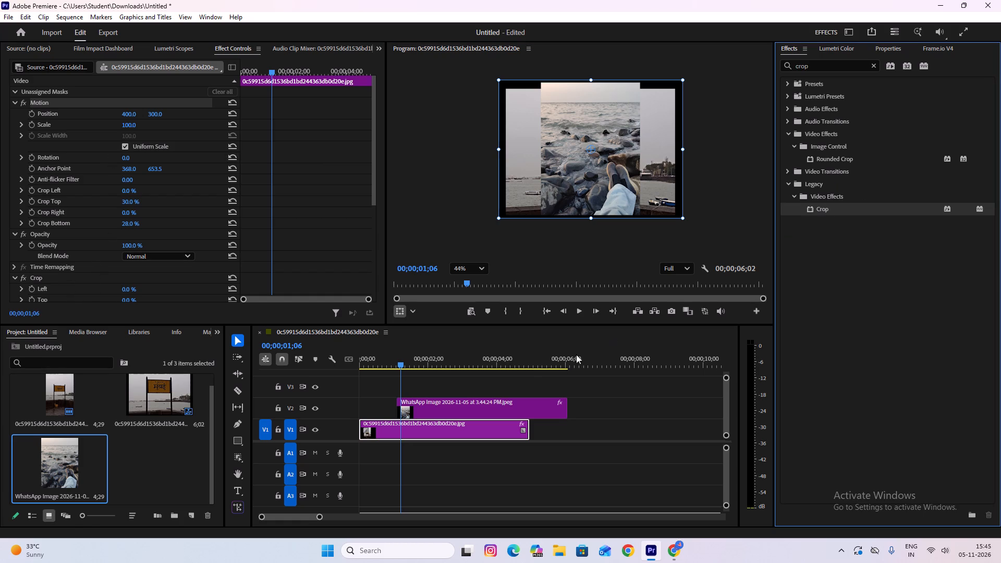
left_click_drag(576, 354, 475, 408)
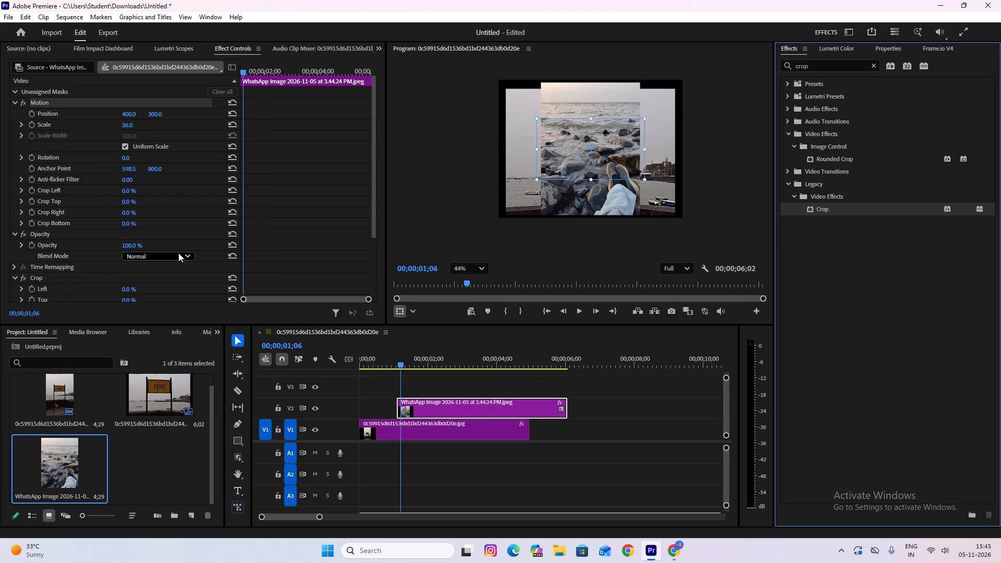
left_click(462, 408)
scroll(61, 253, "down", 9)
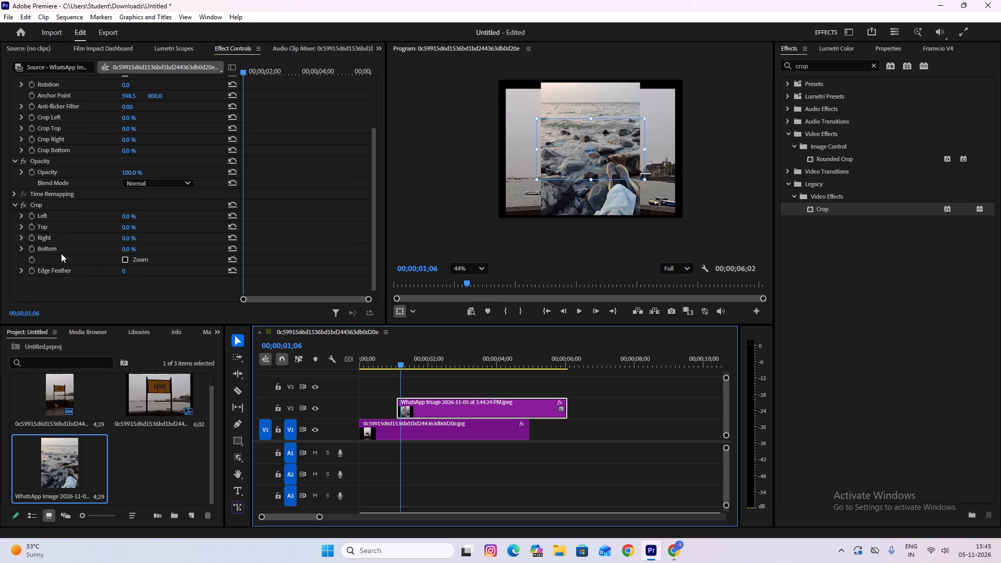
scroll(61, 253, "up", 16)
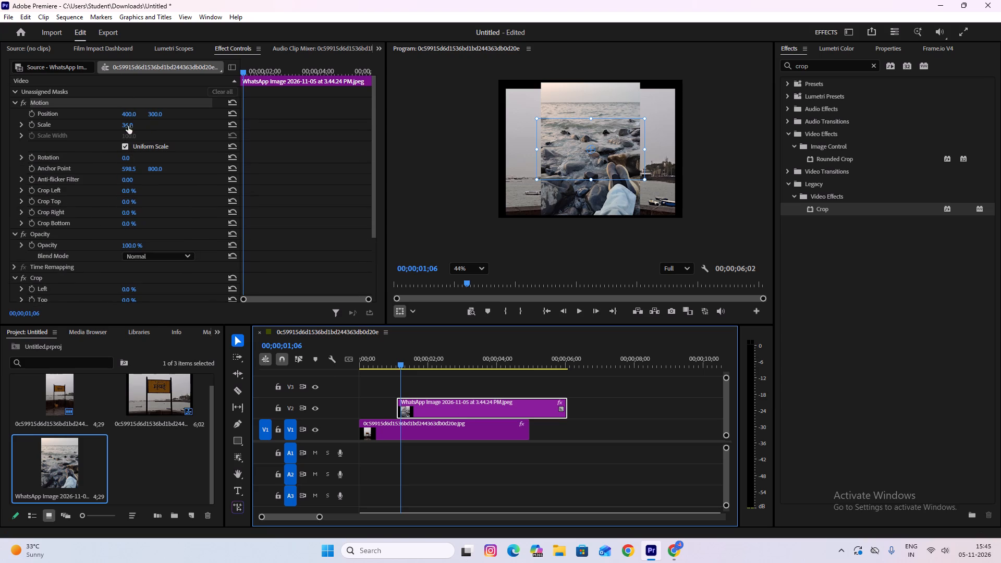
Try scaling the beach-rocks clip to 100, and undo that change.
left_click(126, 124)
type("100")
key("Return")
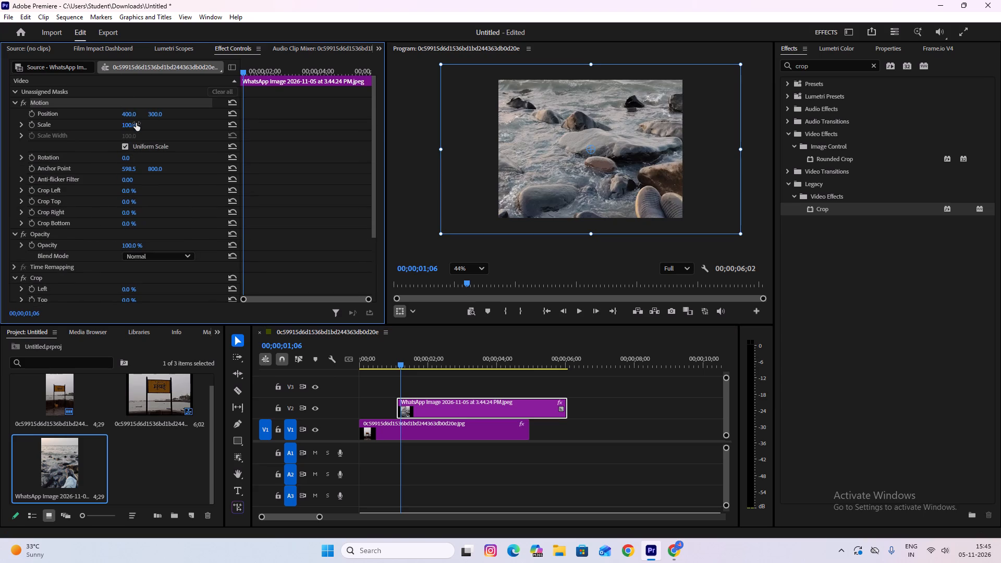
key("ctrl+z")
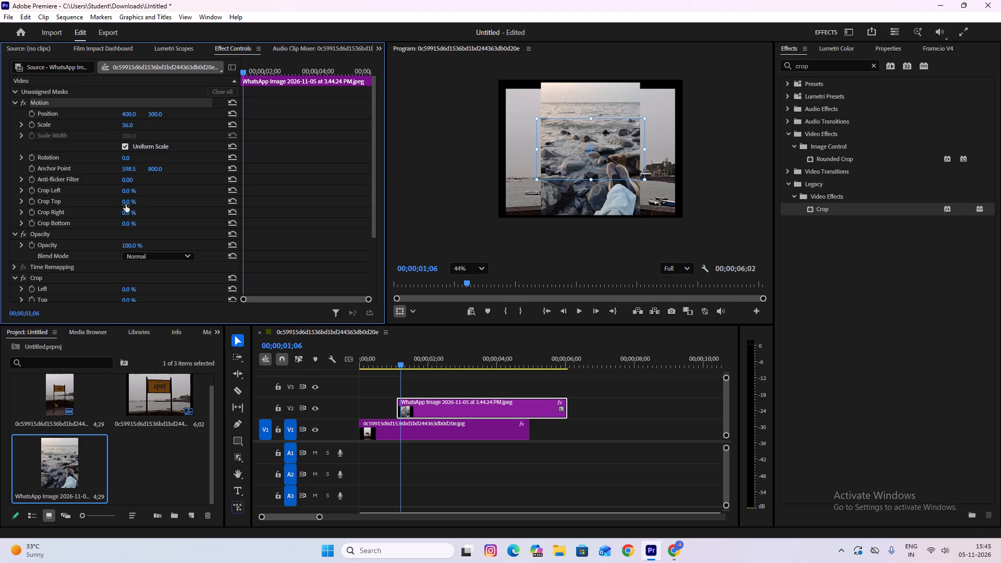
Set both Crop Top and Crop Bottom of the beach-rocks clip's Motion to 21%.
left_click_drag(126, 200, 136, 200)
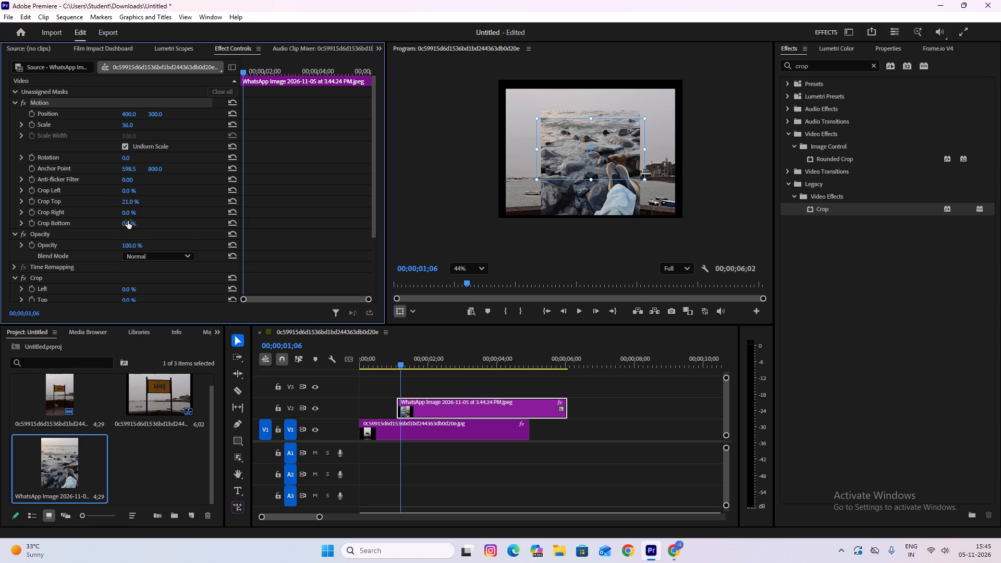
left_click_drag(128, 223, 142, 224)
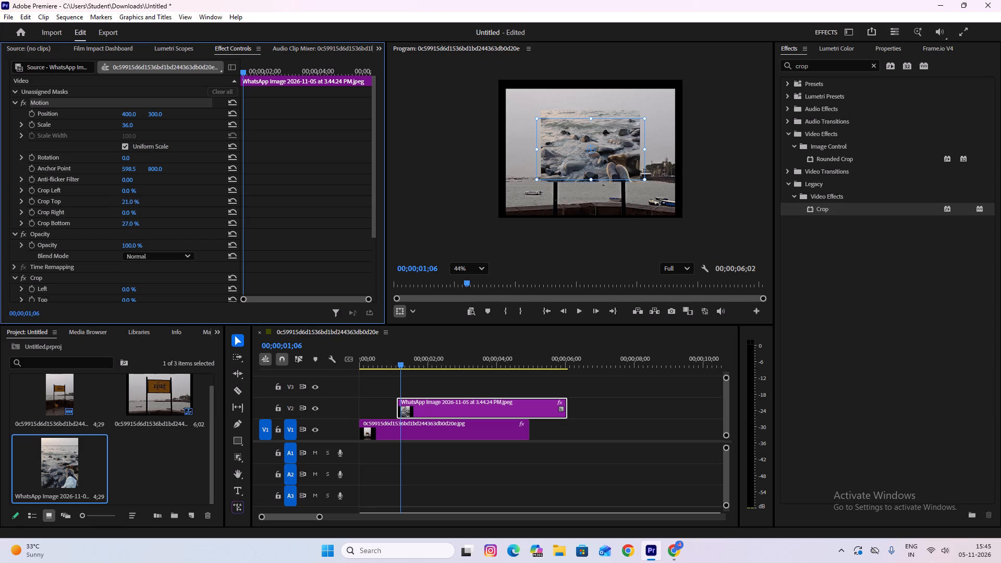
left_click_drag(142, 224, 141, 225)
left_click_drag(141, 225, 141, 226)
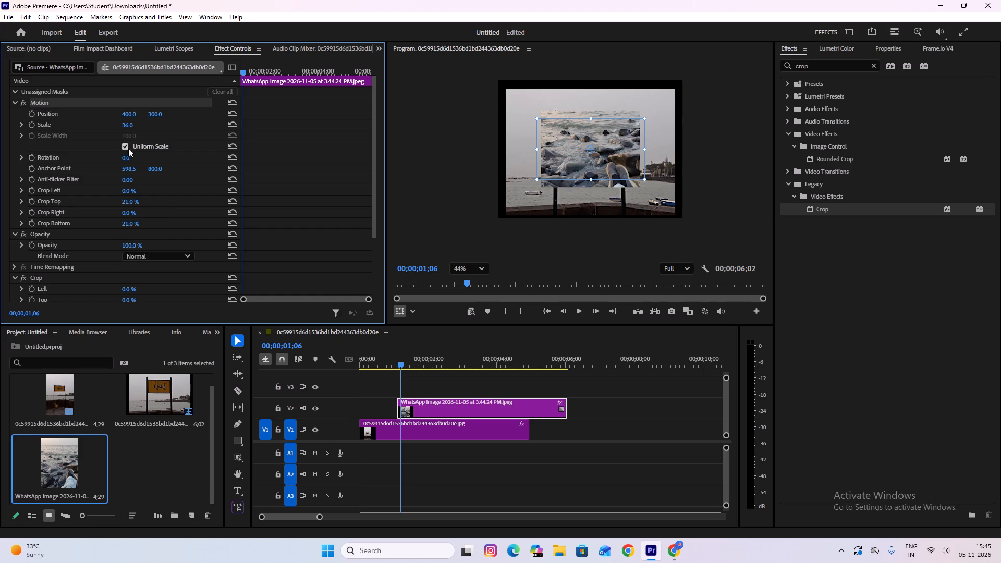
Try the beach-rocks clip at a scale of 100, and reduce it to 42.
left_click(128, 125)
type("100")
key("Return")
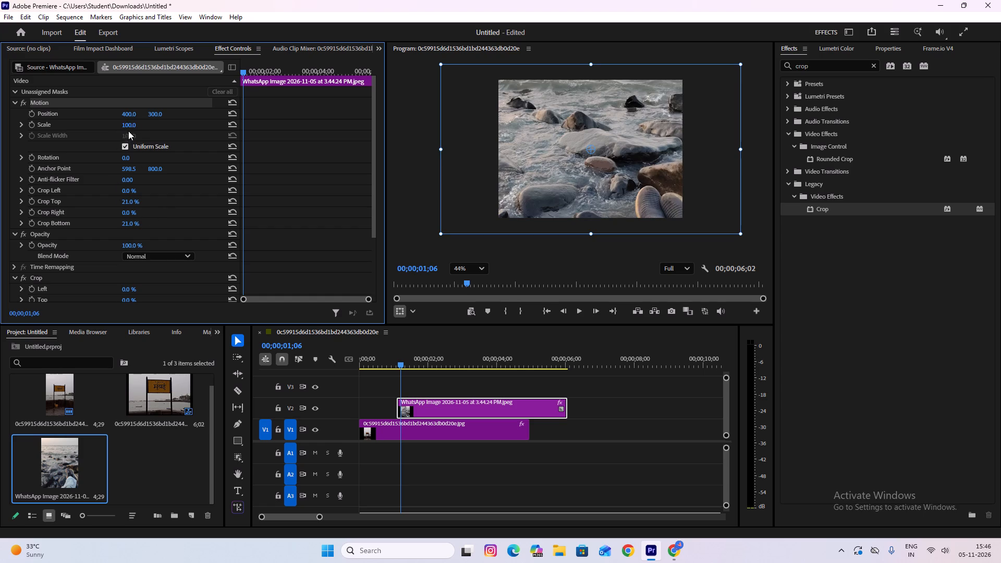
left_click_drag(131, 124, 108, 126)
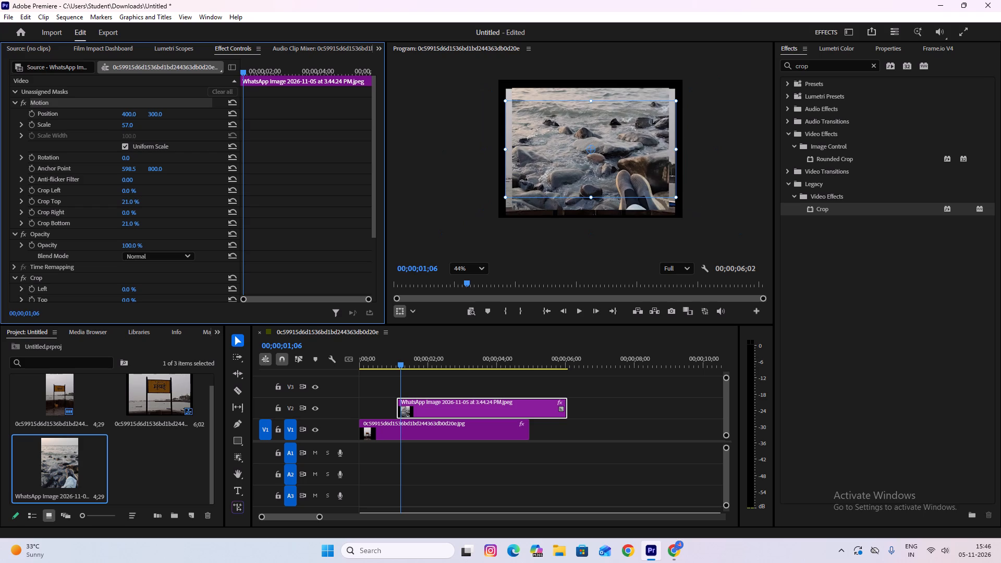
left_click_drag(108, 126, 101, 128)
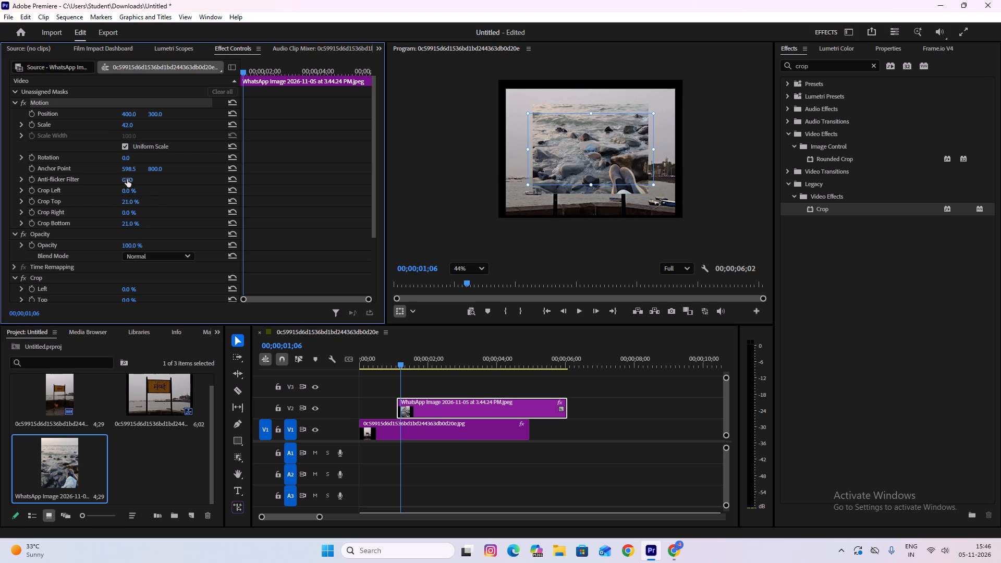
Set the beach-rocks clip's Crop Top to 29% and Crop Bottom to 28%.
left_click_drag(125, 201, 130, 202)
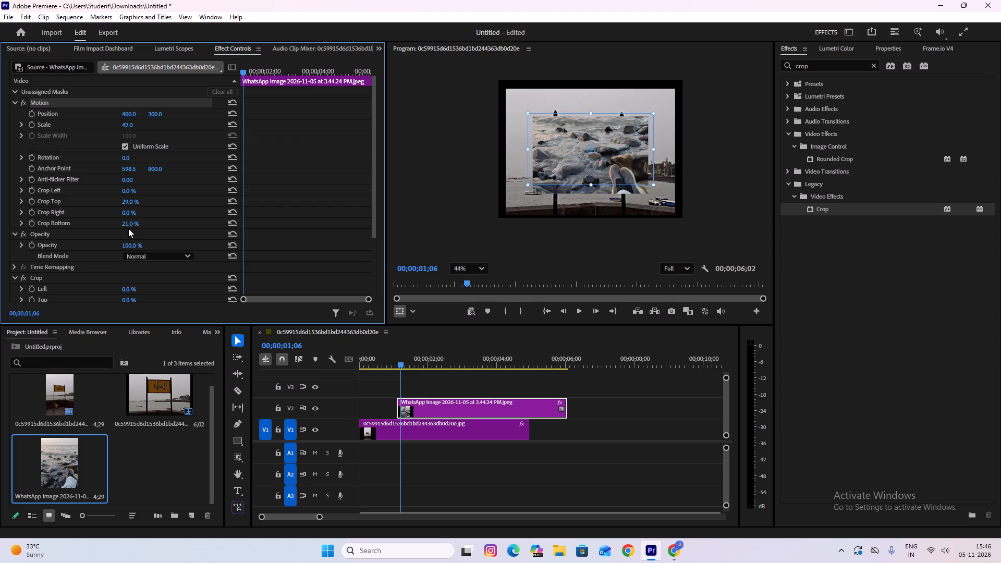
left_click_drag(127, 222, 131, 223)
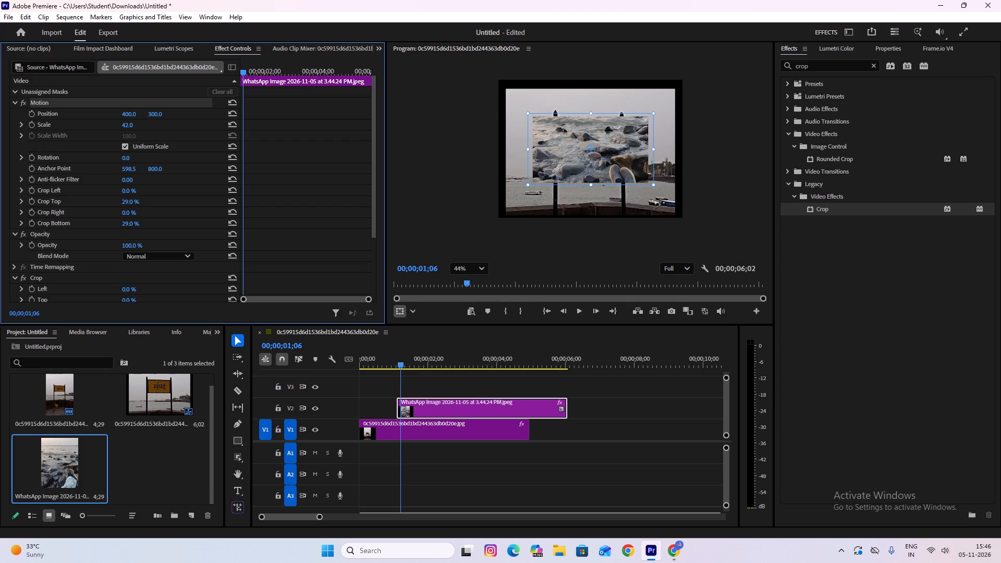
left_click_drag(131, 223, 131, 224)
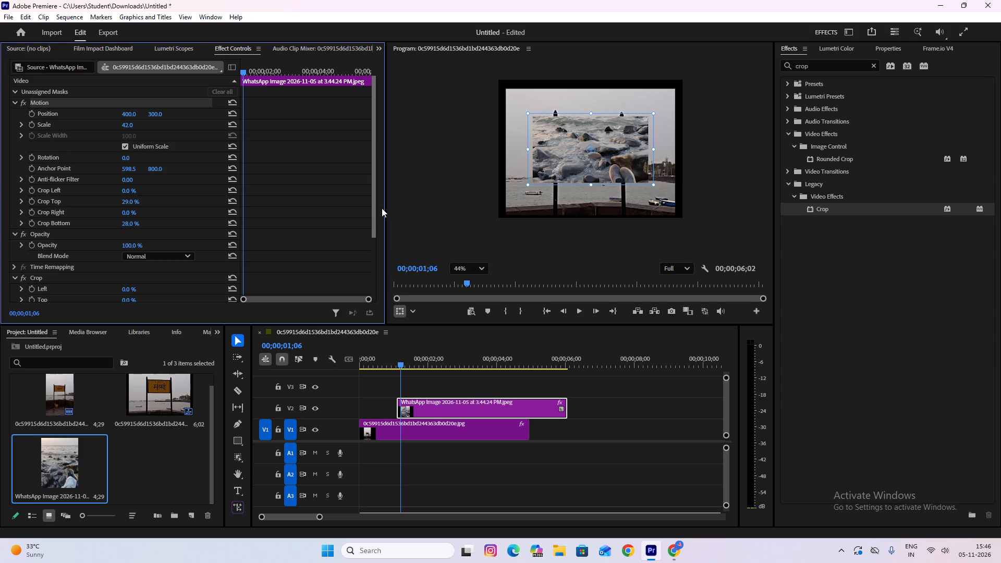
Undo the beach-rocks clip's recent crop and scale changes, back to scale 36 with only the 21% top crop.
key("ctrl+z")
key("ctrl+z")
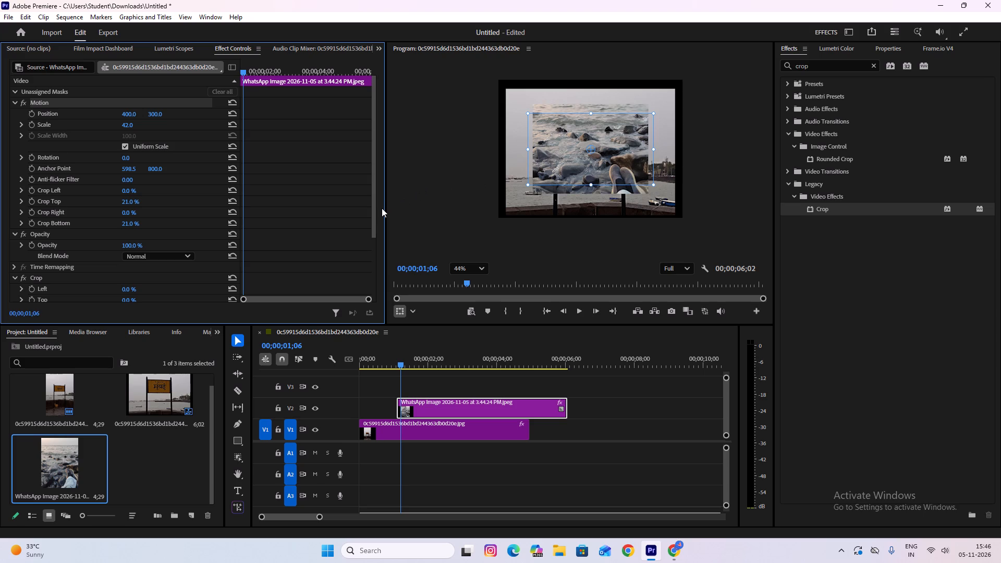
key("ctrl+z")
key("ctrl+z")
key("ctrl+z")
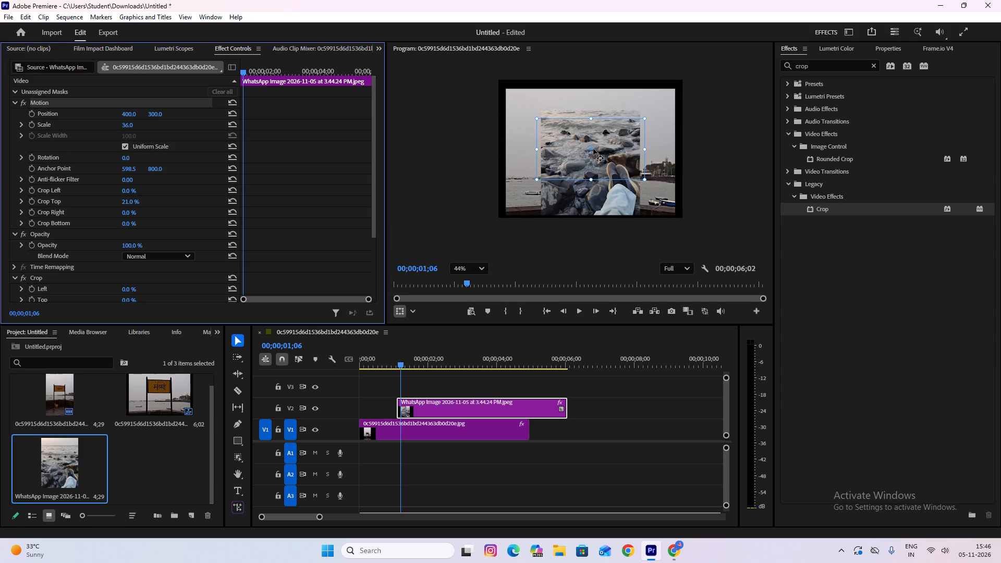
Move the beach-rocks clip's anchor point down in the frame, to about 615.9, 1402.8 with position about 406.8, 399.6.
left_click_drag(590, 149, 591, 165)
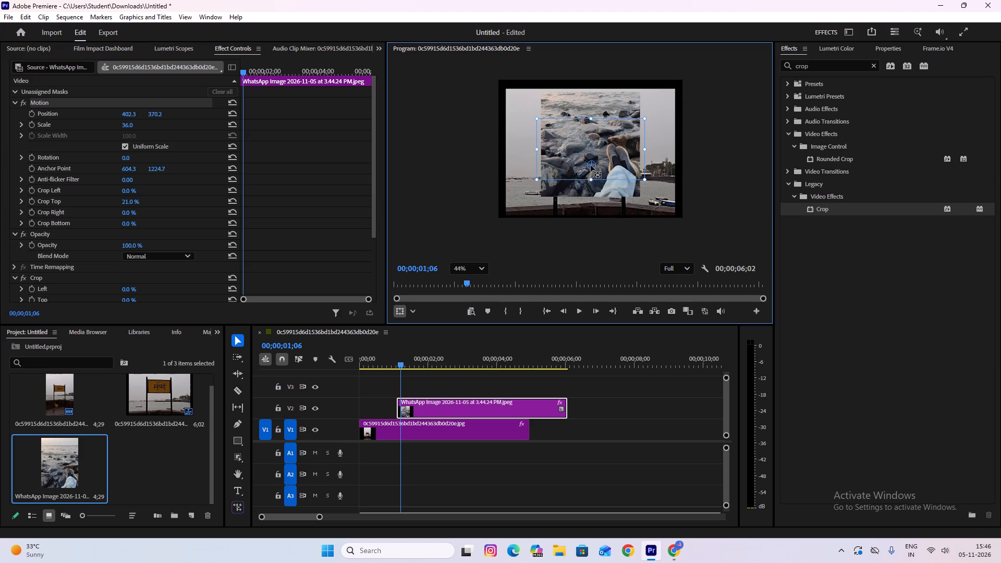
left_click_drag(591, 165, 591, 178)
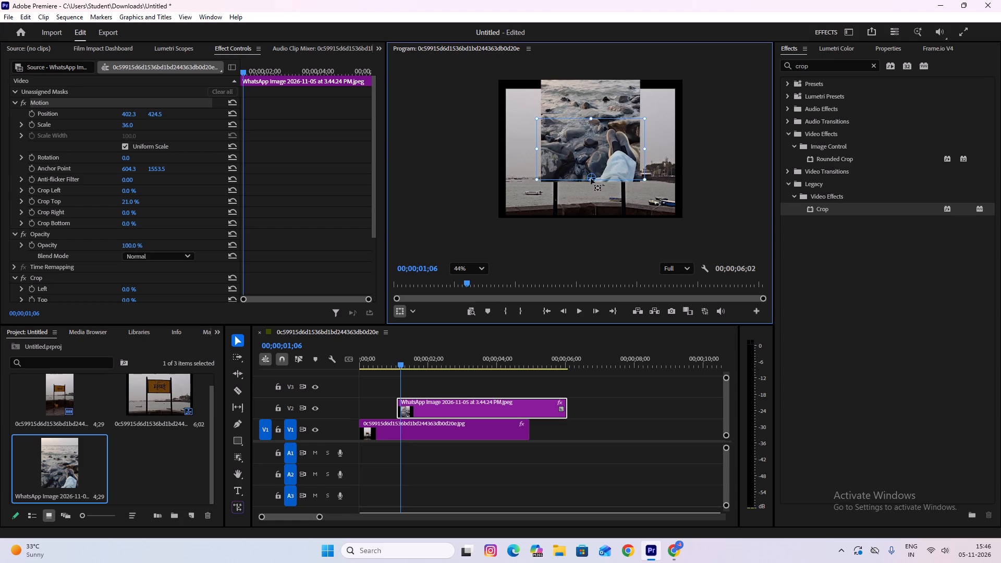
left_click_drag(591, 178, 592, 172)
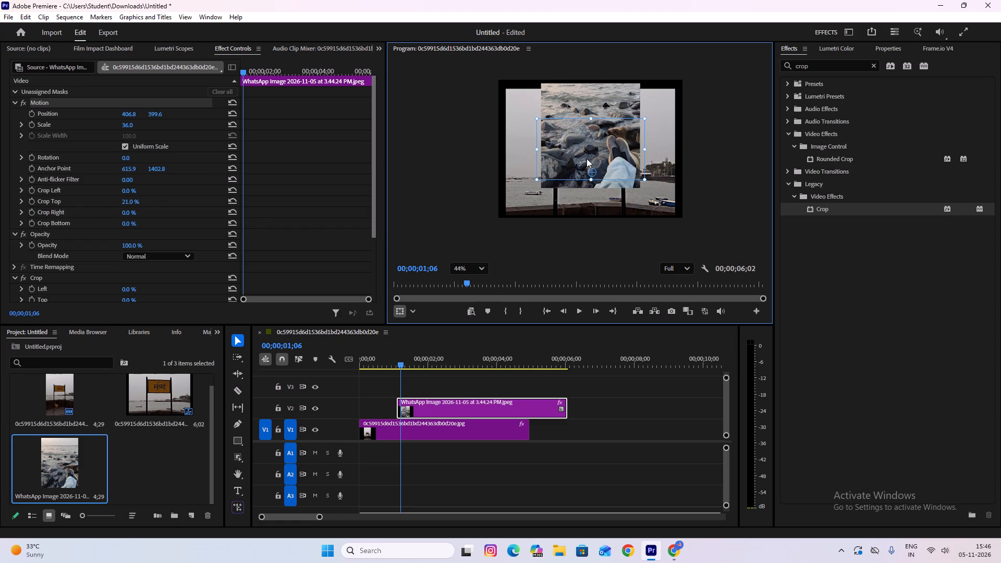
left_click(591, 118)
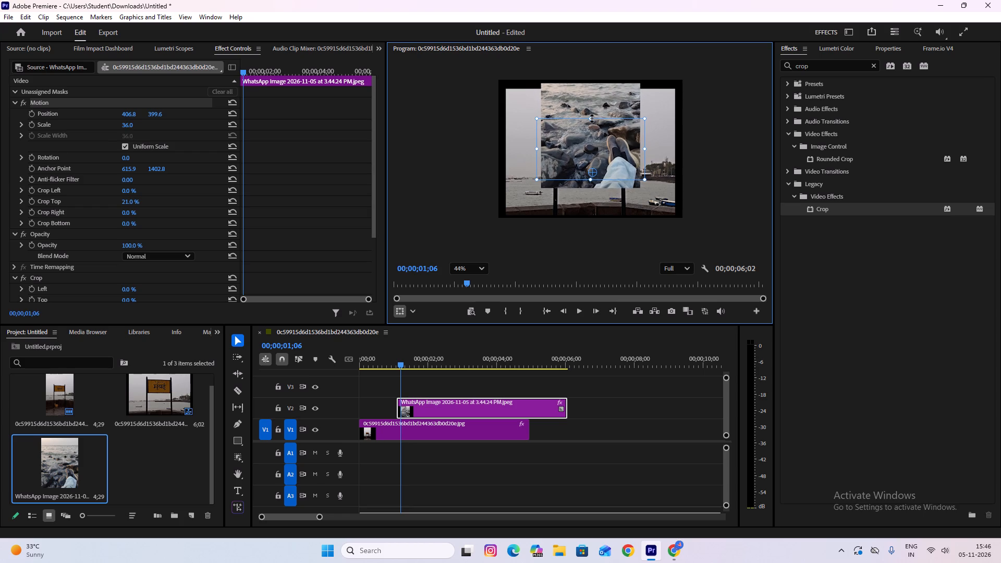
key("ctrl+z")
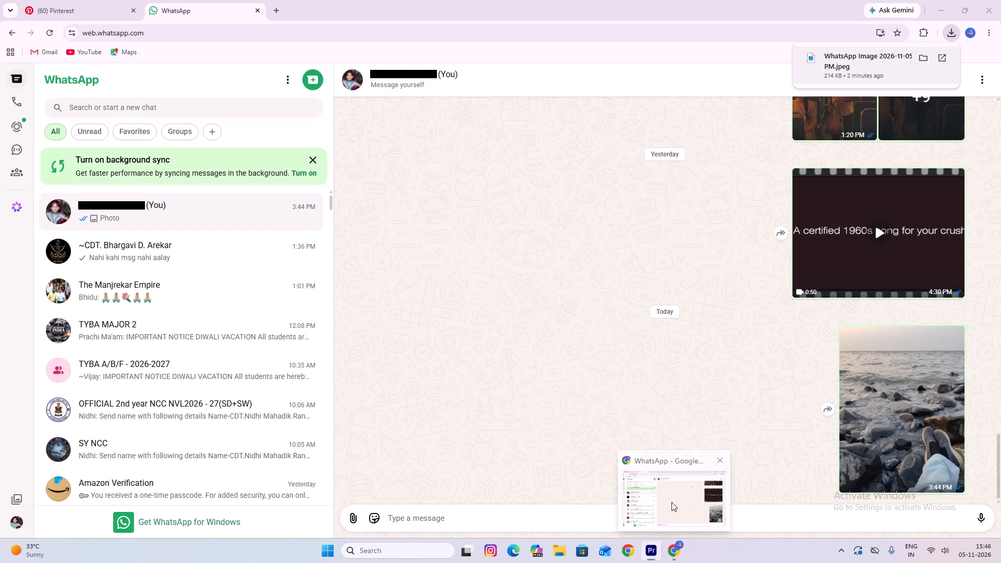
Switch to Chrome and look through the Pinterest results for "marine drive aesthetic rain" for further Mumbai images.
left_click(672, 502)
left_click(77, 12)
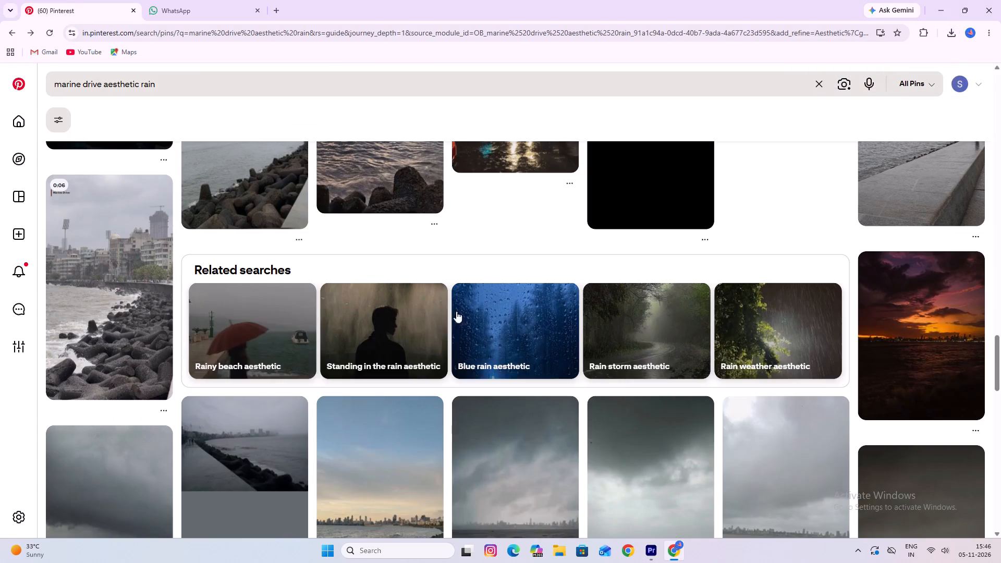
scroll(491, 348, "down", 2)
scroll(185, 375, "down", 12)
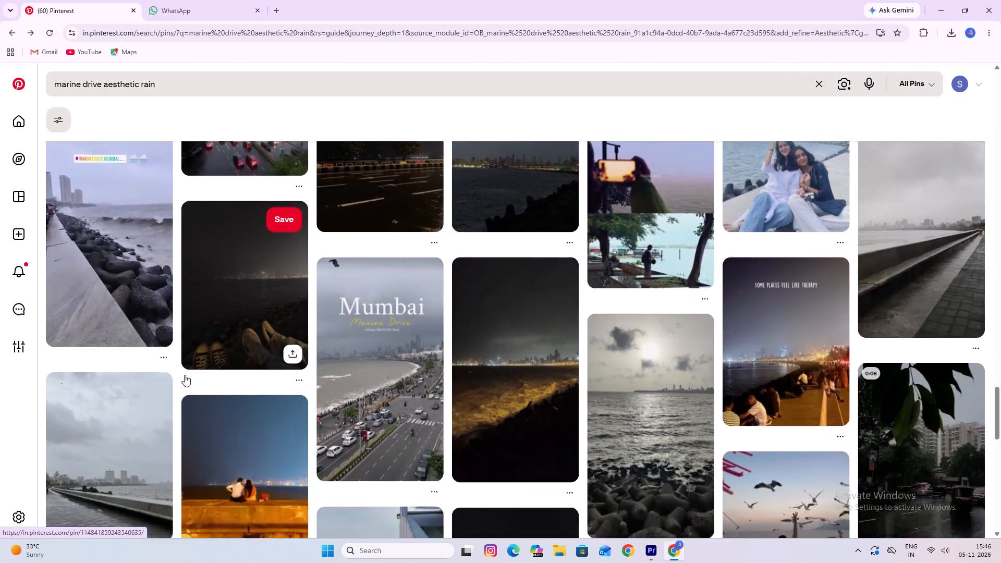
scroll(185, 375, "down", 4)
scroll(185, 375, "up", 2)
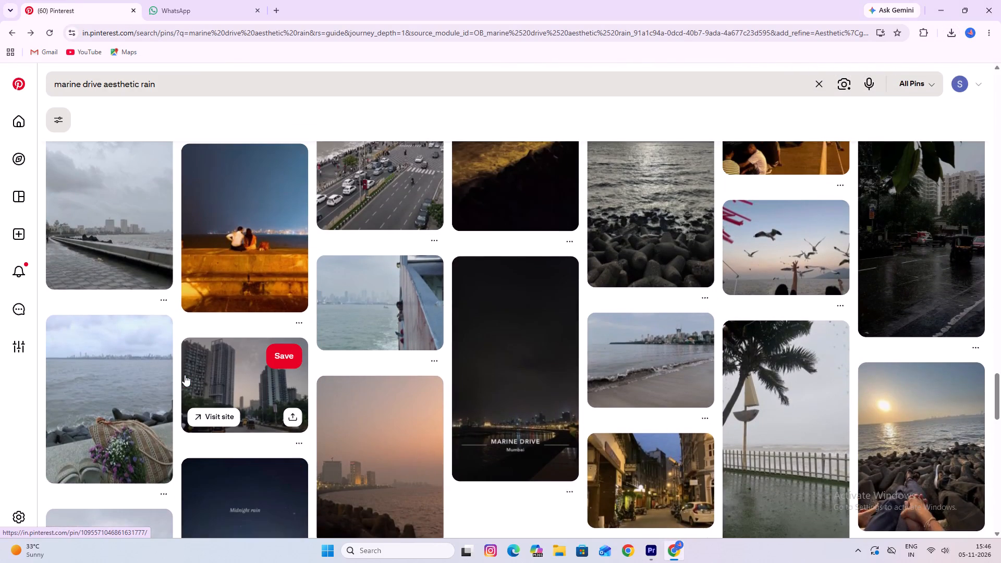
scroll(185, 375, "down", 12)
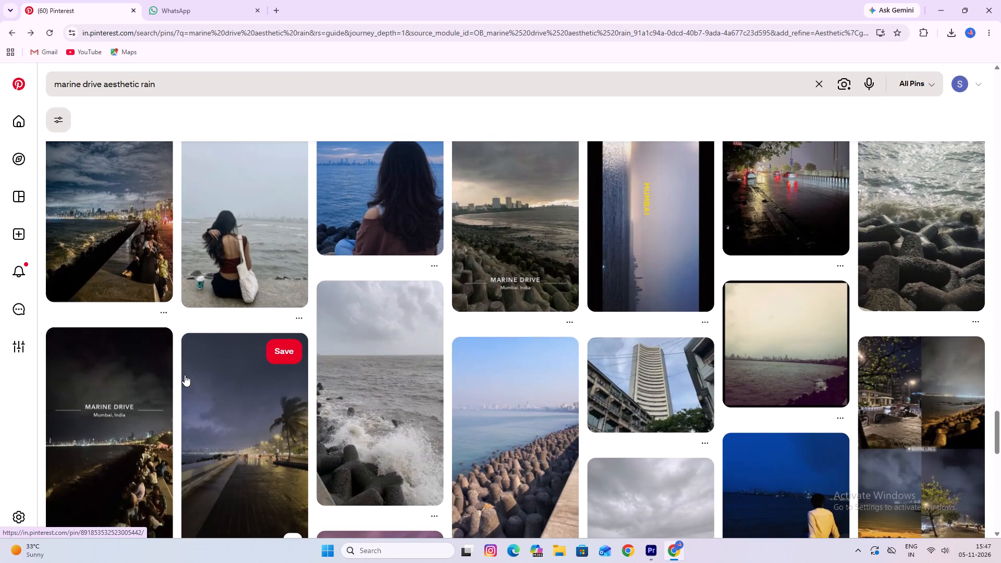
scroll(185, 374, "down", 13)
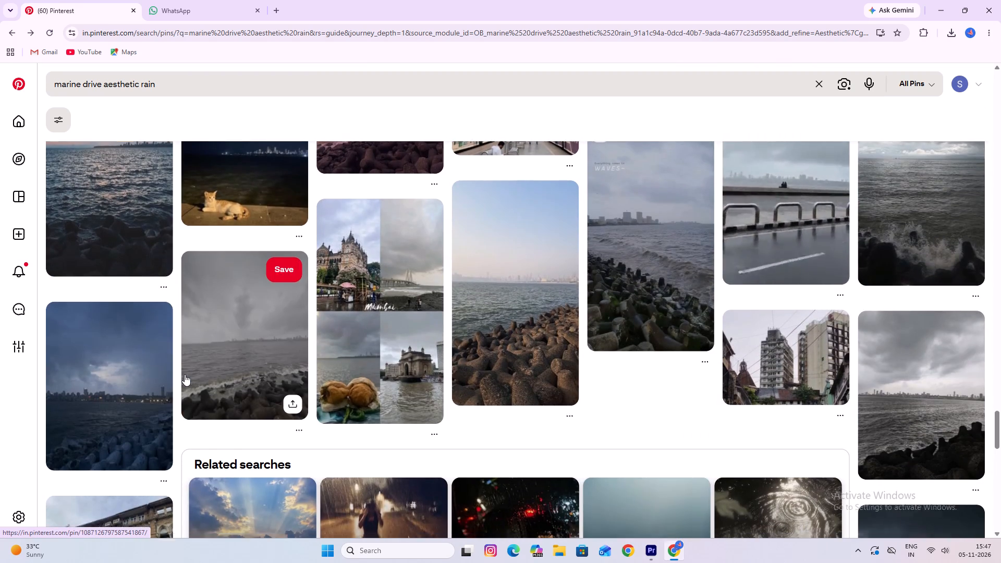
scroll(185, 374, "down", 9)
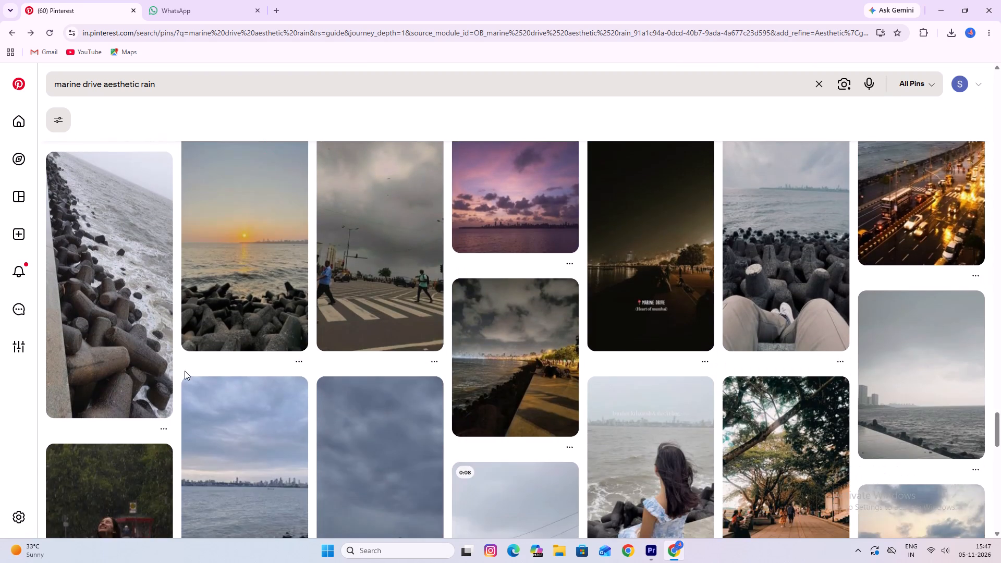
scroll(185, 371, "down", 3)
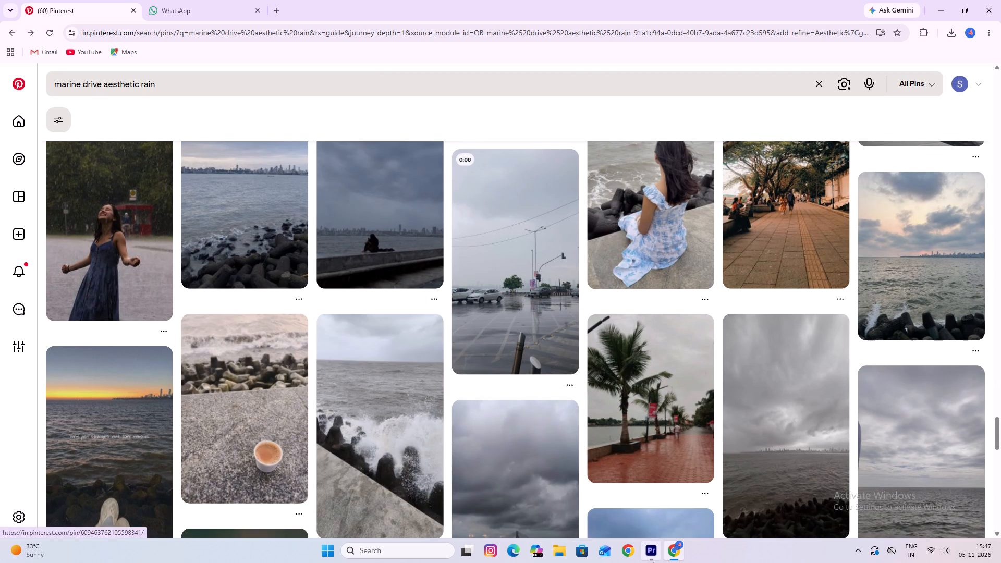
Return to Premiere and set the beach-rocks clip's Motion Crop Top to 48%.
left_click(651, 553)
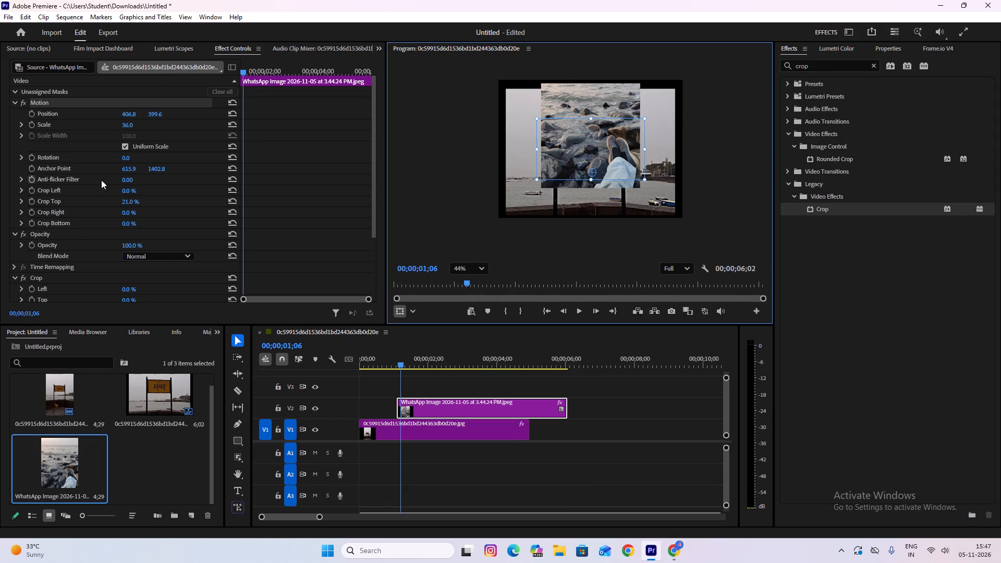
left_click_drag(128, 201, 142, 203)
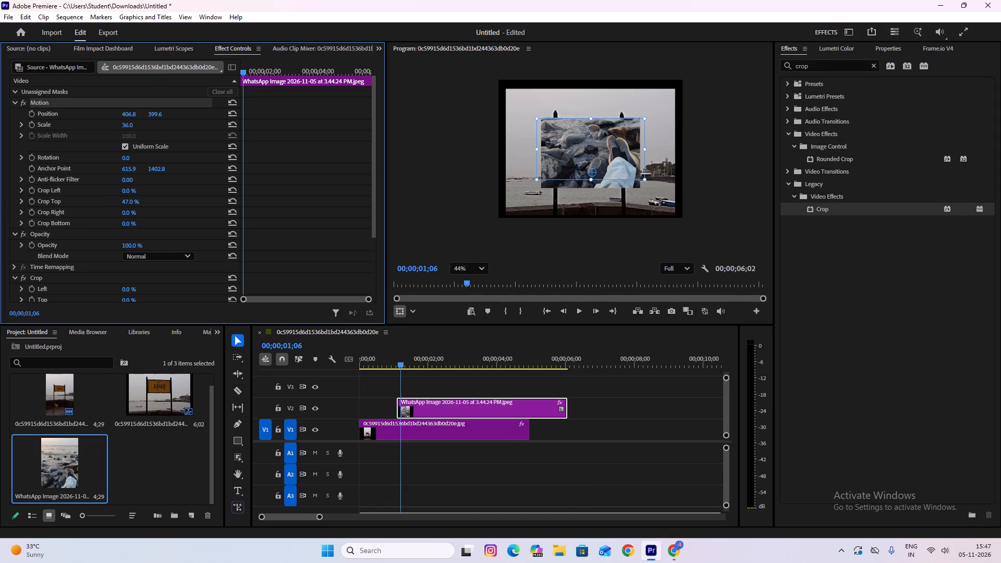
left_click_drag(142, 203, 142, 203)
Set the beach-rocks clip's Crop Bottom to 8%.
left_click_drag(126, 223, 131, 224)
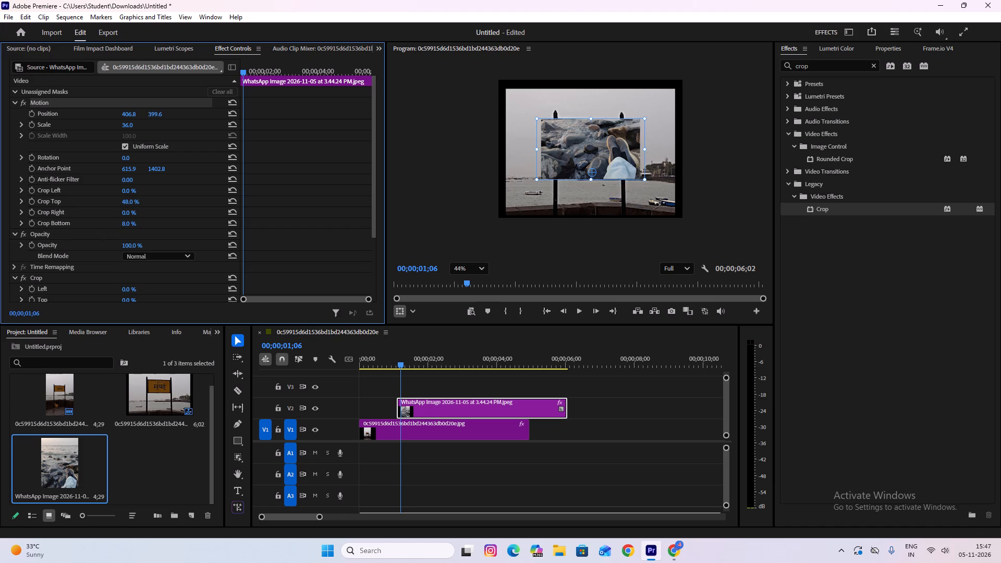
Set the beach-rocks clip's Crop Bottom to 7%.
left_click_drag(131, 224, 132, 226)
left_click(441, 230)
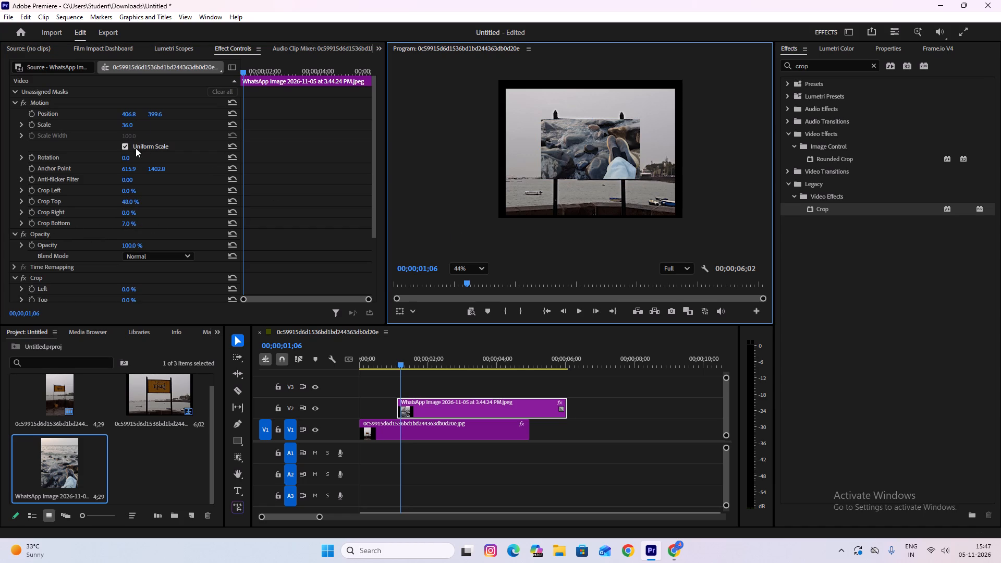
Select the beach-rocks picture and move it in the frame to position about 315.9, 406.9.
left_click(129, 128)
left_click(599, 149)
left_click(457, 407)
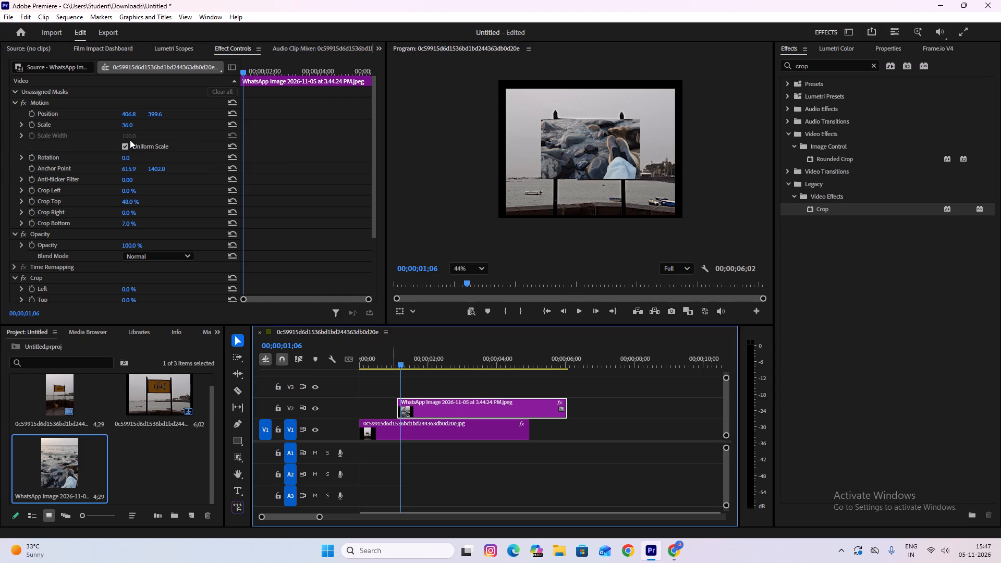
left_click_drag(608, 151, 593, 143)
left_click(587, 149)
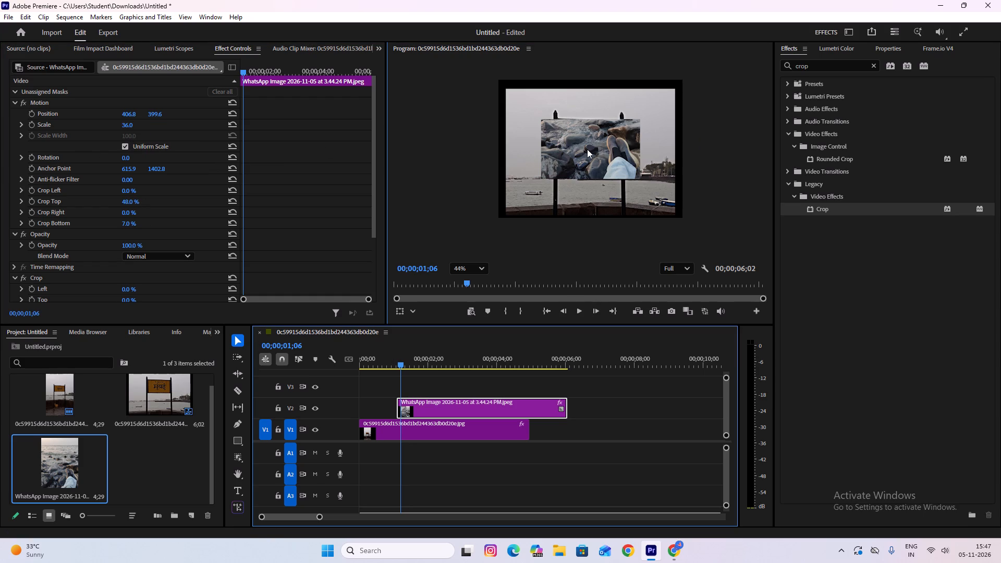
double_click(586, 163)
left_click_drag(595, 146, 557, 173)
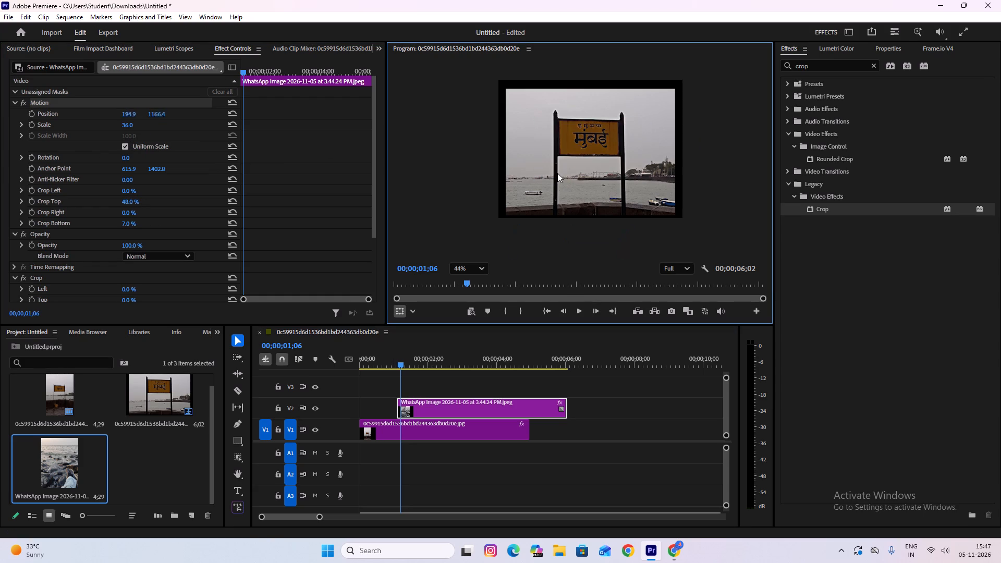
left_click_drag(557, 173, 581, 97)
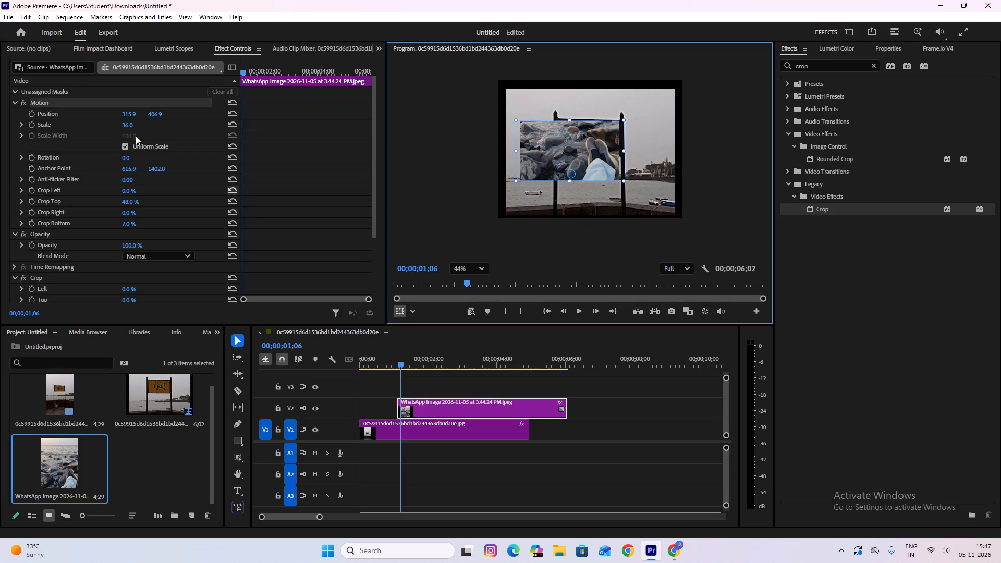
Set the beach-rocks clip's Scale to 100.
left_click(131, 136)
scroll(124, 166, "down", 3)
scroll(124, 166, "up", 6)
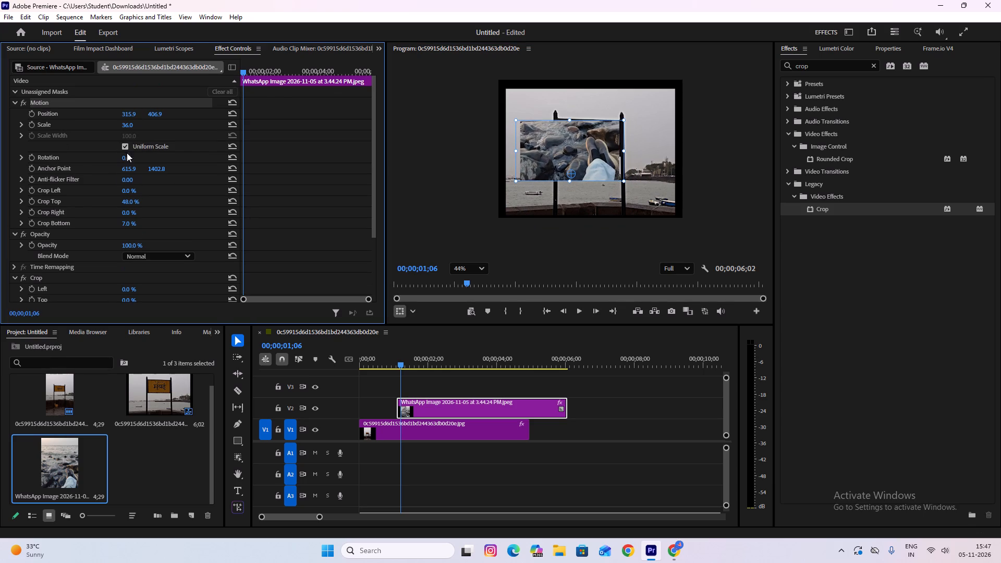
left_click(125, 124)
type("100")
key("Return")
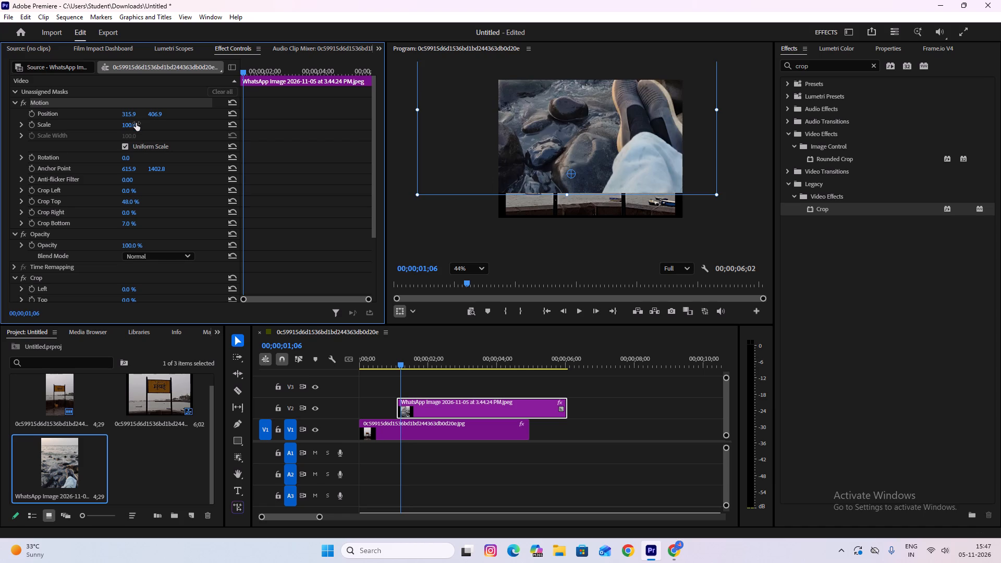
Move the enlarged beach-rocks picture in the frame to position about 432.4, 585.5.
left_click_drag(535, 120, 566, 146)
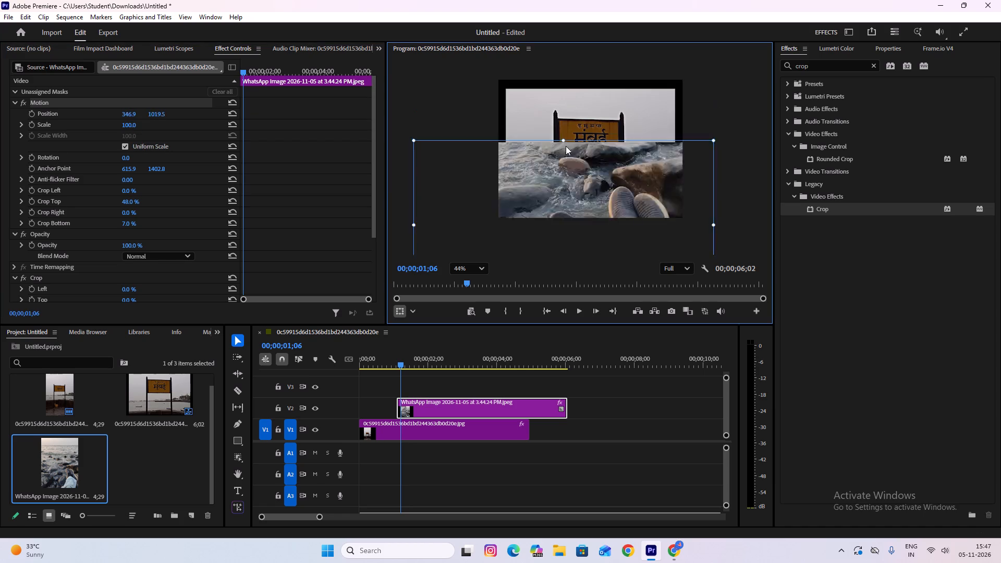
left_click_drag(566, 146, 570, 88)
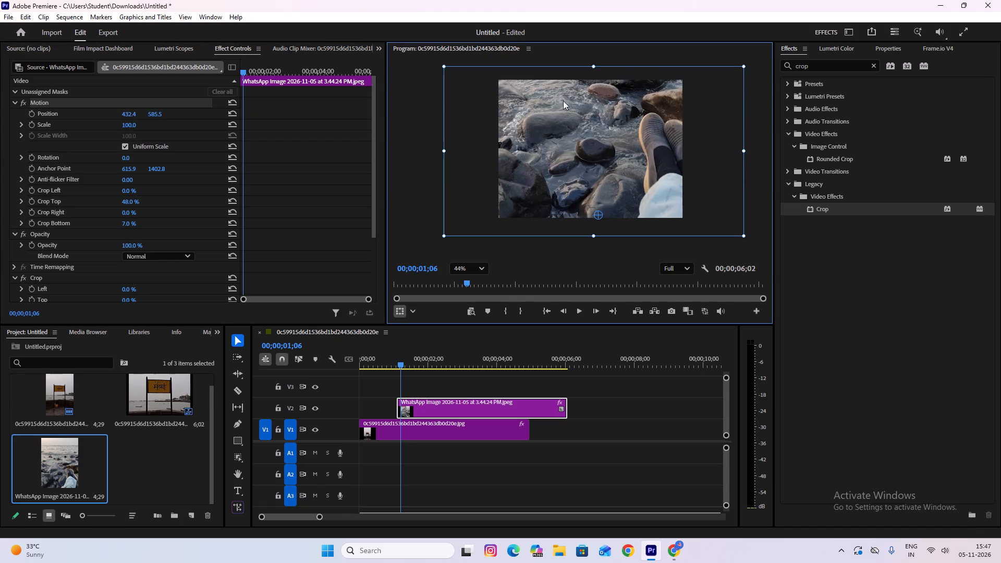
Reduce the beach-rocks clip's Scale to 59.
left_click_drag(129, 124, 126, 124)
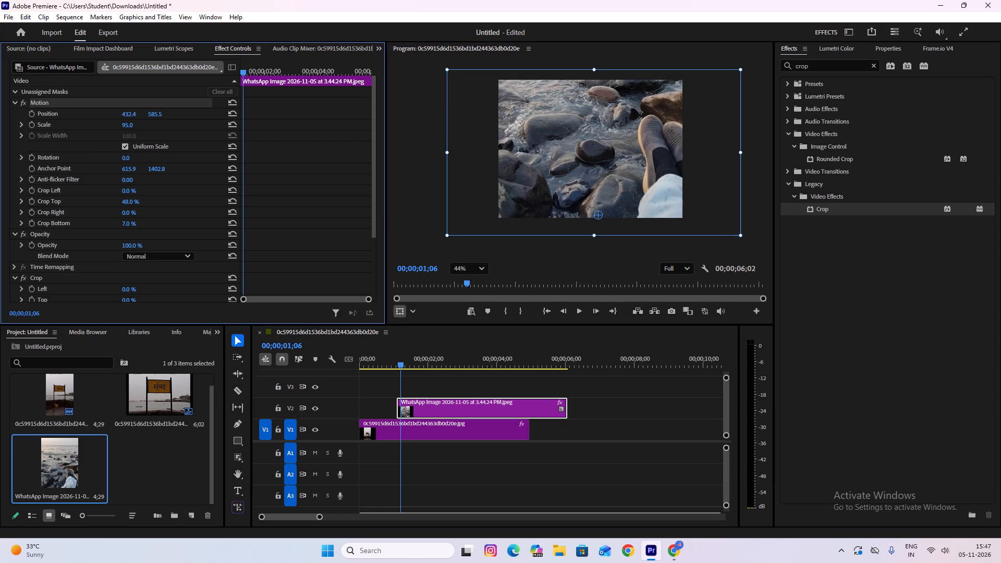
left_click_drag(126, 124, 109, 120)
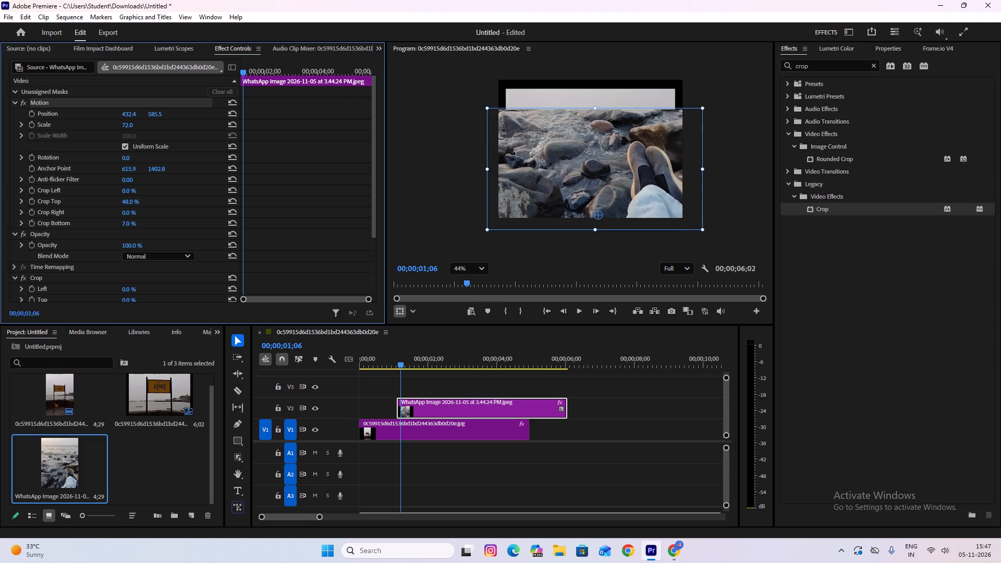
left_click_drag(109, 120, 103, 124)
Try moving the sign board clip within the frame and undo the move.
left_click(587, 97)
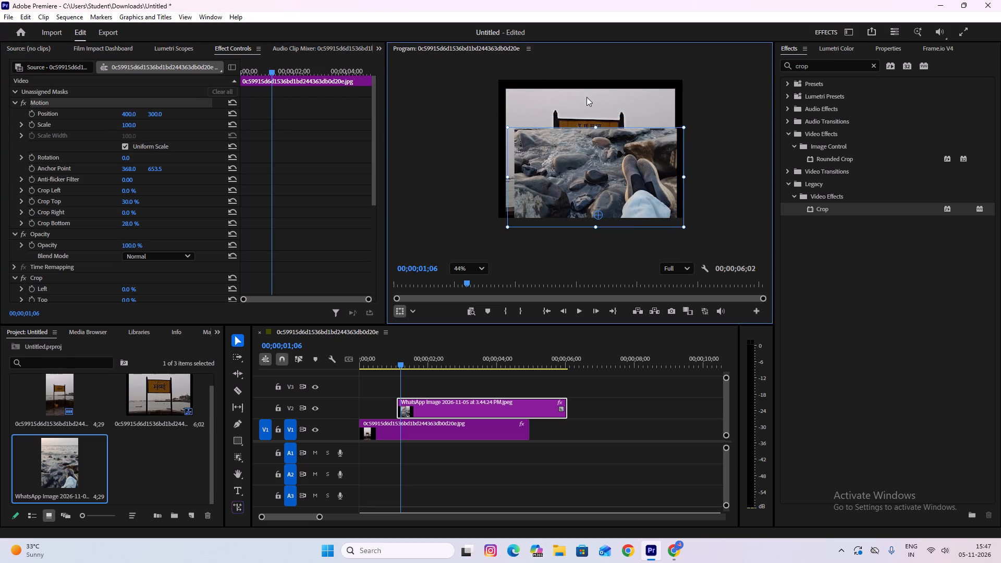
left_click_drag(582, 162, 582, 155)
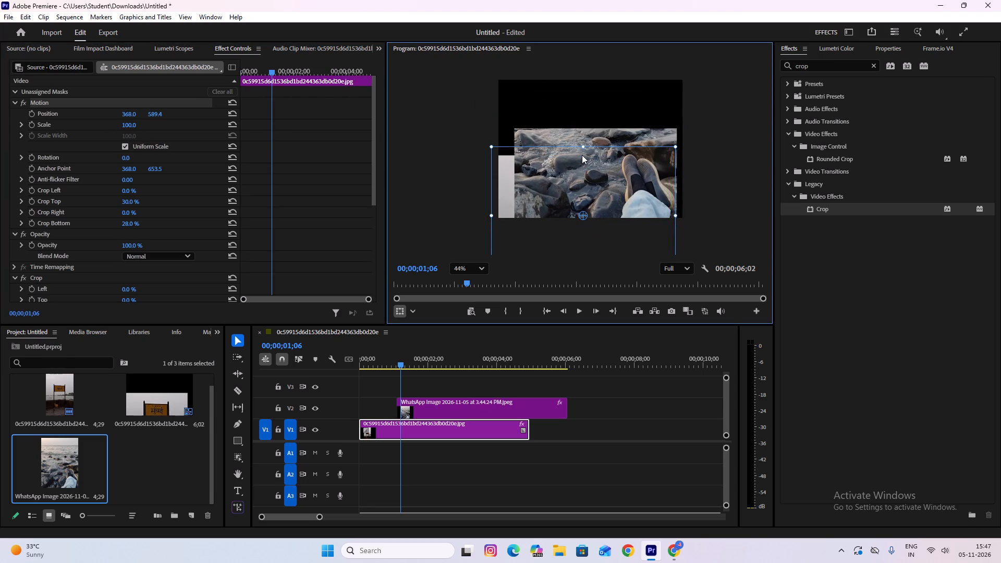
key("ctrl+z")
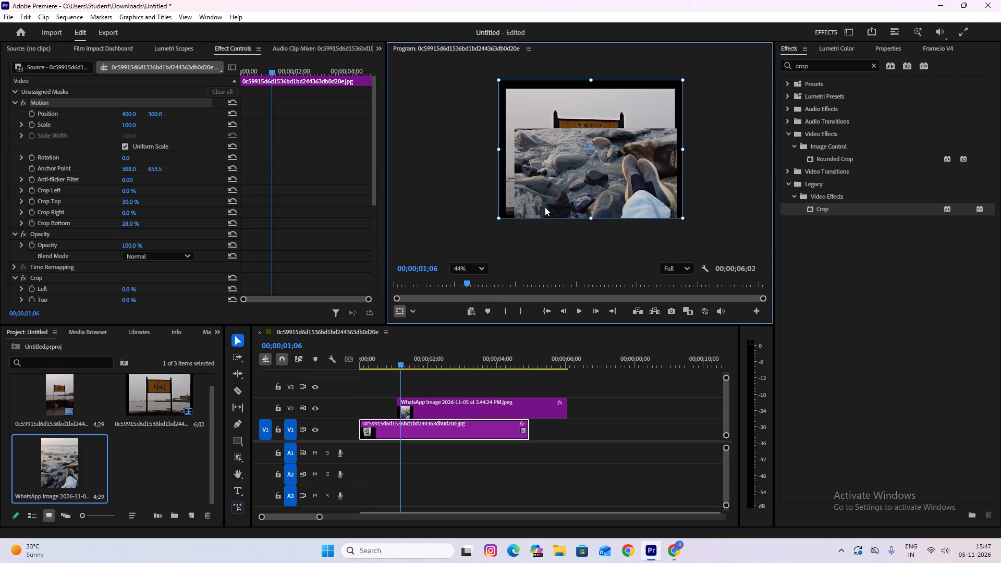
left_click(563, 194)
Move the playhead to 00;00;01;26.
left_click(507, 278)
left_click(460, 213)
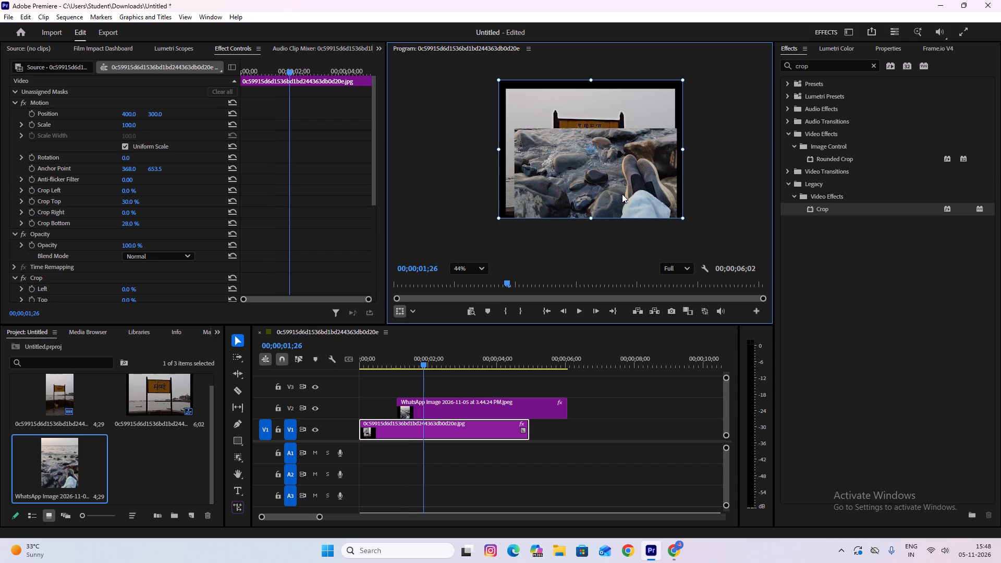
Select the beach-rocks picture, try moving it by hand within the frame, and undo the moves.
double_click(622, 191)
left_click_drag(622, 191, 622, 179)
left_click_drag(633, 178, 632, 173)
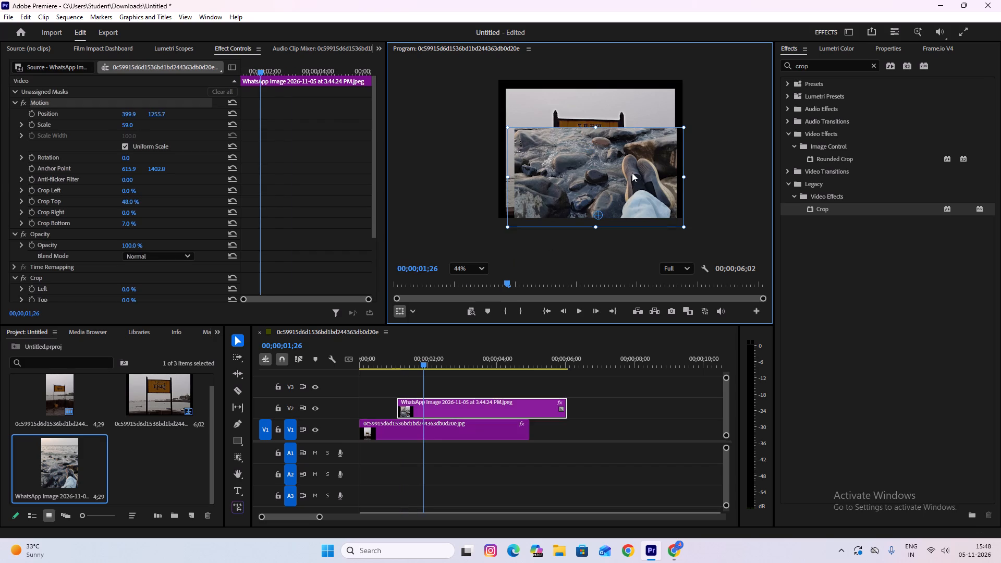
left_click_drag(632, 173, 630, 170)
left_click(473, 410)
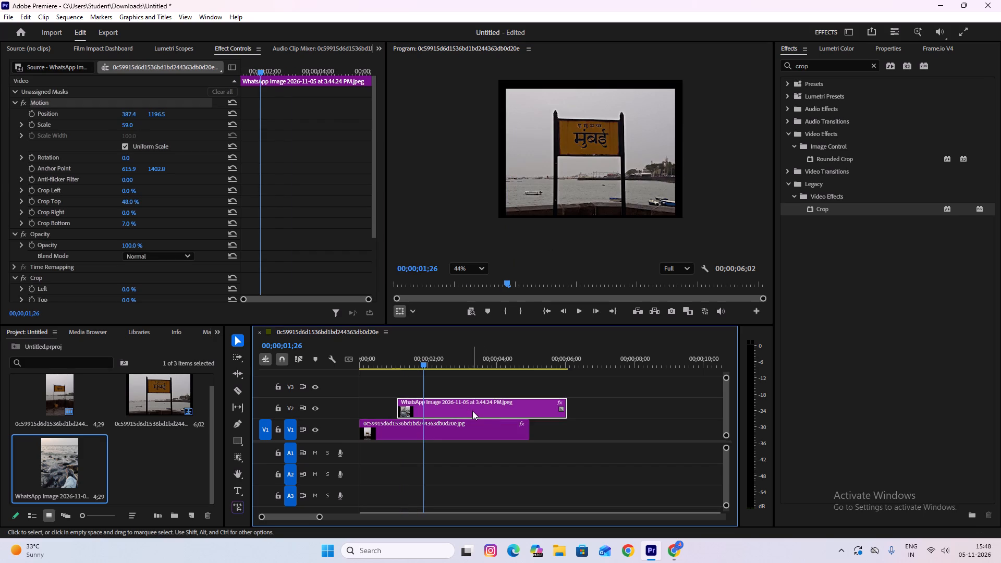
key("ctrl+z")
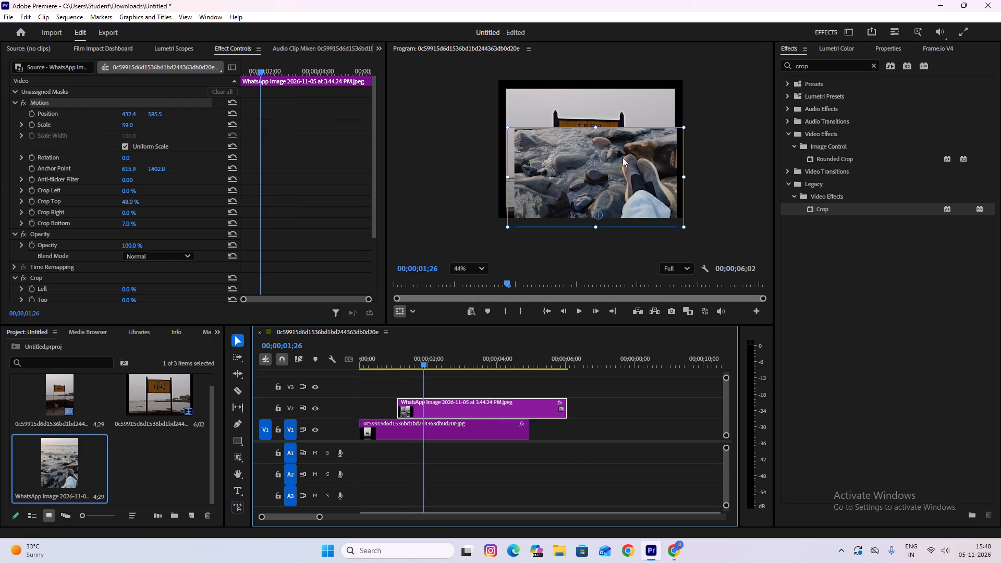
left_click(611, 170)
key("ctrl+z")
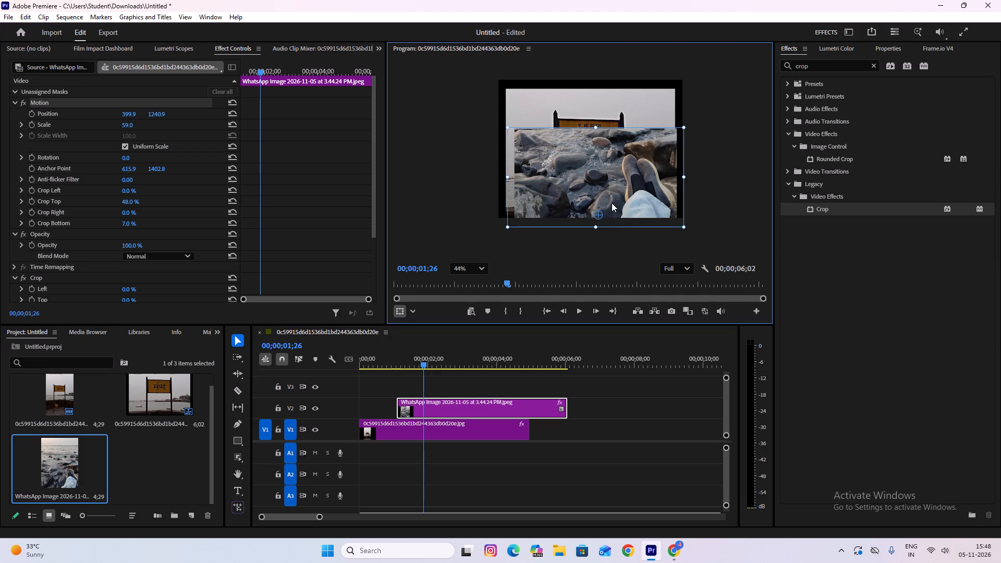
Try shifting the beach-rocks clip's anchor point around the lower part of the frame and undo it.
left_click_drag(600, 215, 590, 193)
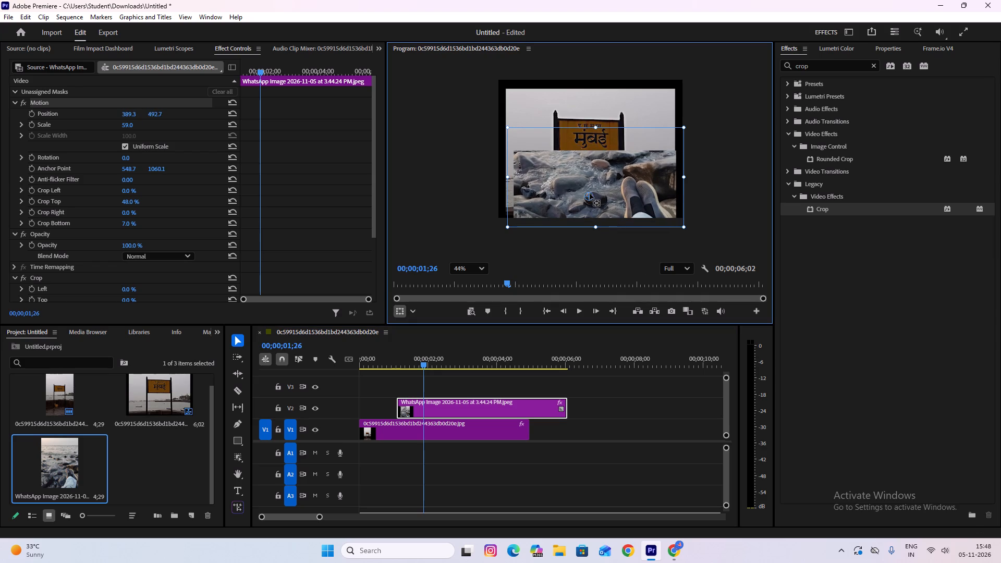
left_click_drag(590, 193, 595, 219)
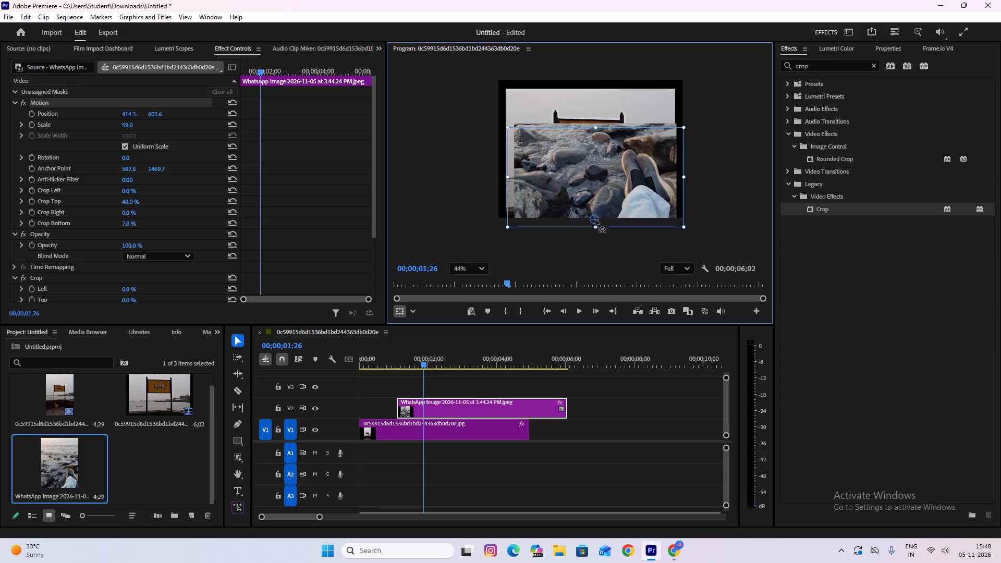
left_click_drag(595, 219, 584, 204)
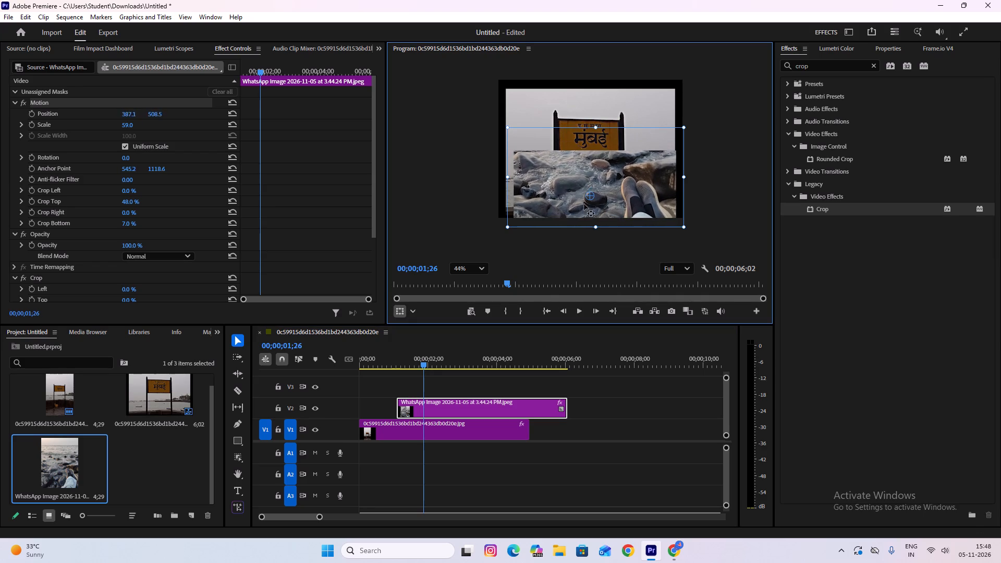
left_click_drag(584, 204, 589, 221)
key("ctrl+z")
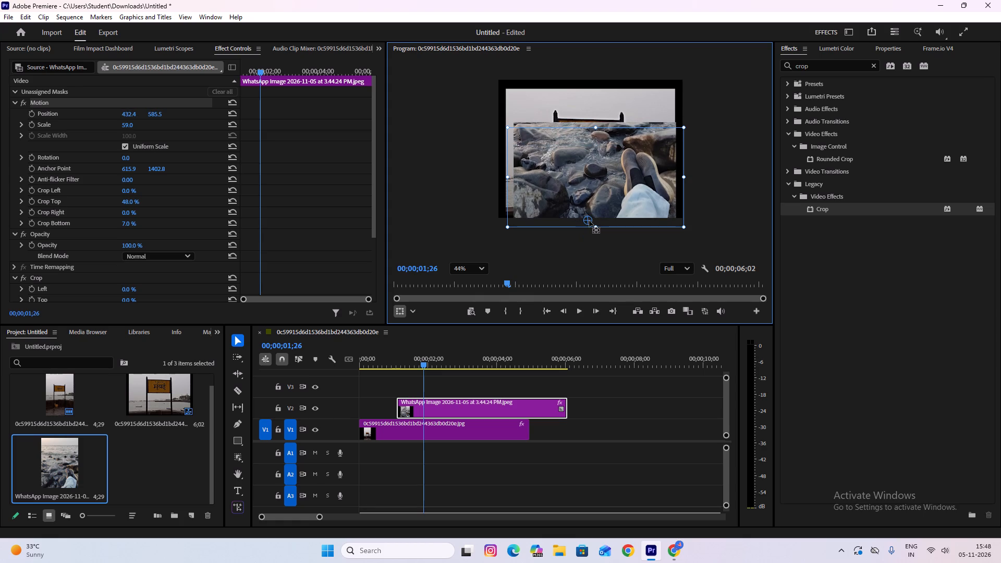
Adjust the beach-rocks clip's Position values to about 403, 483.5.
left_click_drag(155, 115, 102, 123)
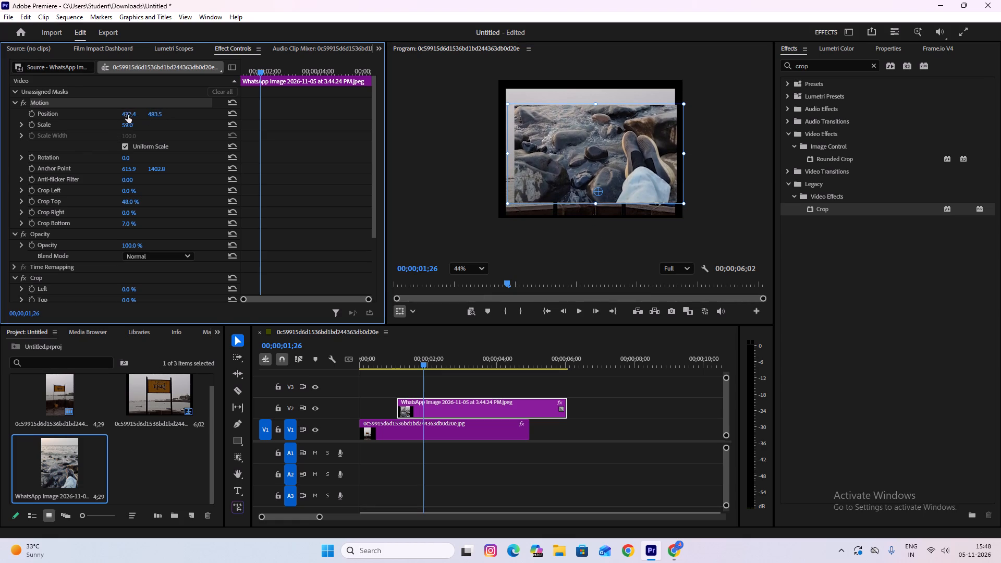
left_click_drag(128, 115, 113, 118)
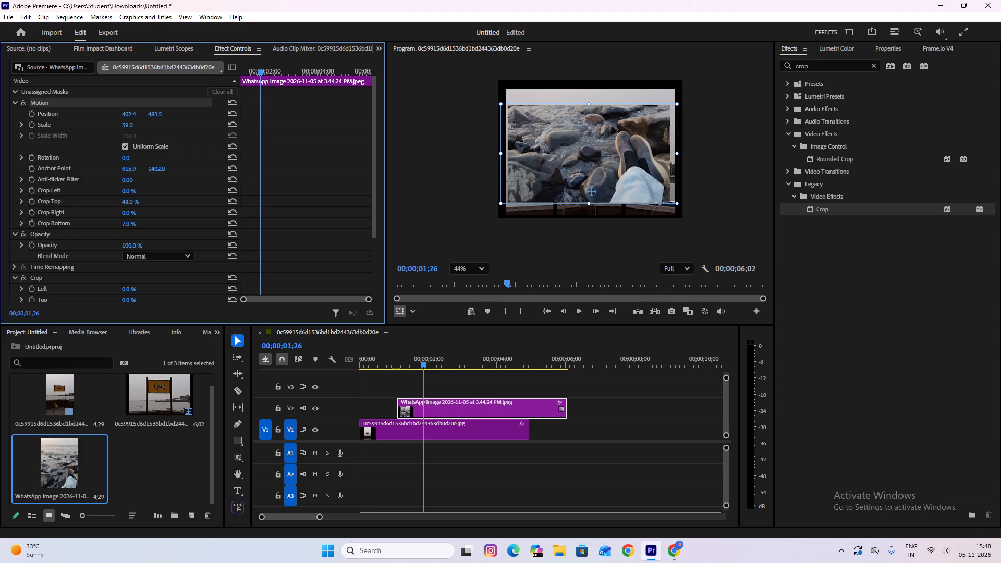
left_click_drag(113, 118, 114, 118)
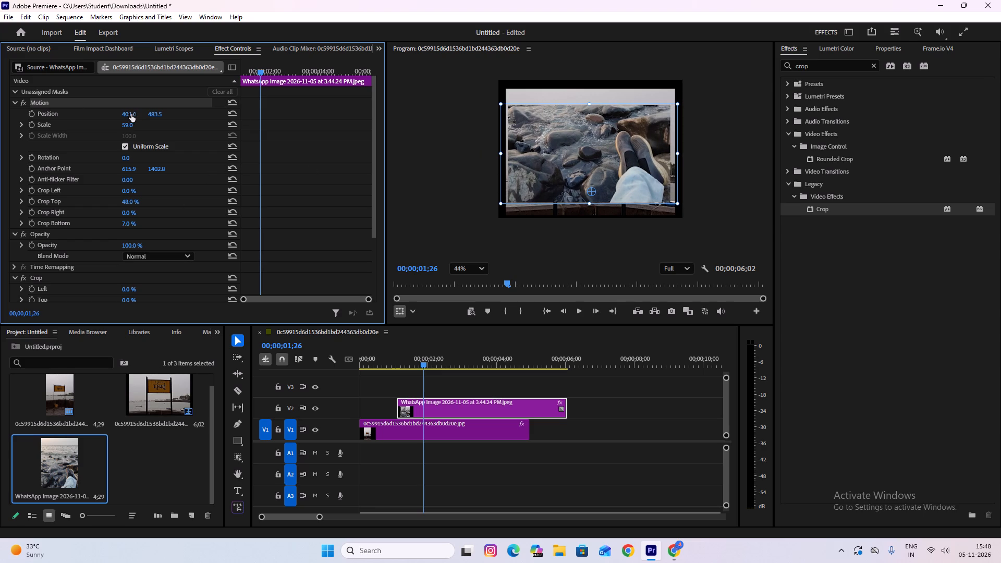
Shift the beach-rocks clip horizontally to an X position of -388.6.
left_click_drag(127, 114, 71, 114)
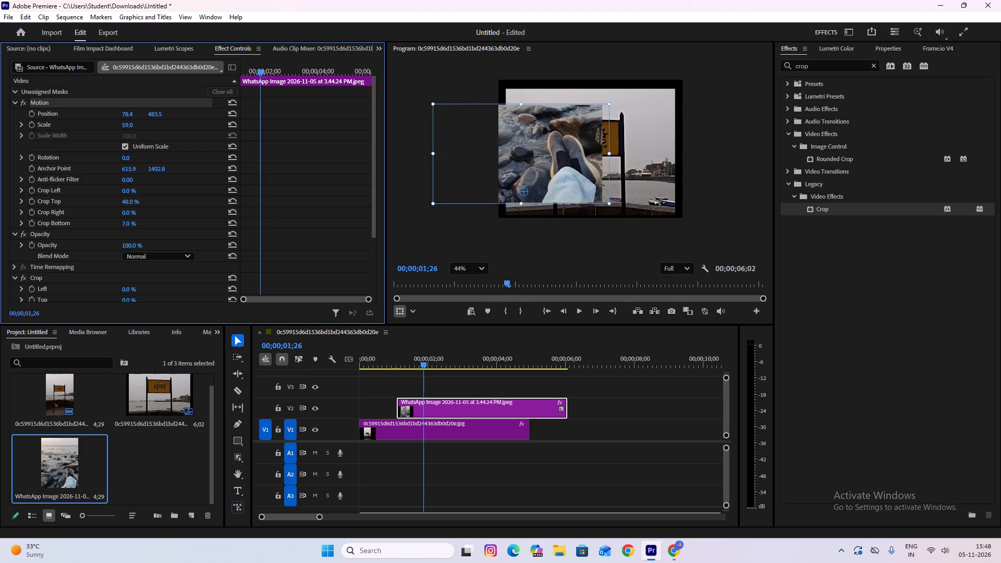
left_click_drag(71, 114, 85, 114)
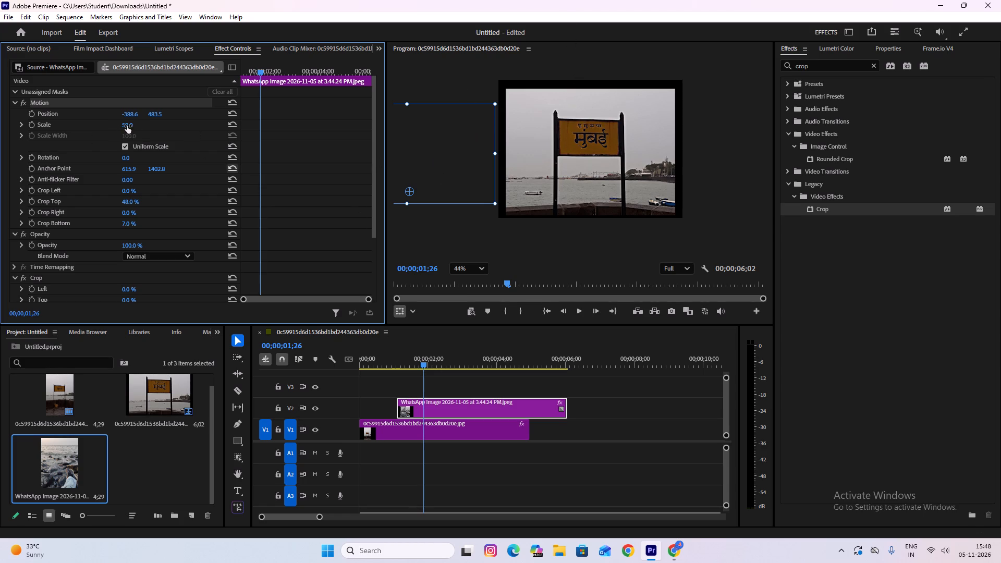
Set the beach-rocks clip's Scale to 69.
left_click_drag(127, 126, 132, 126)
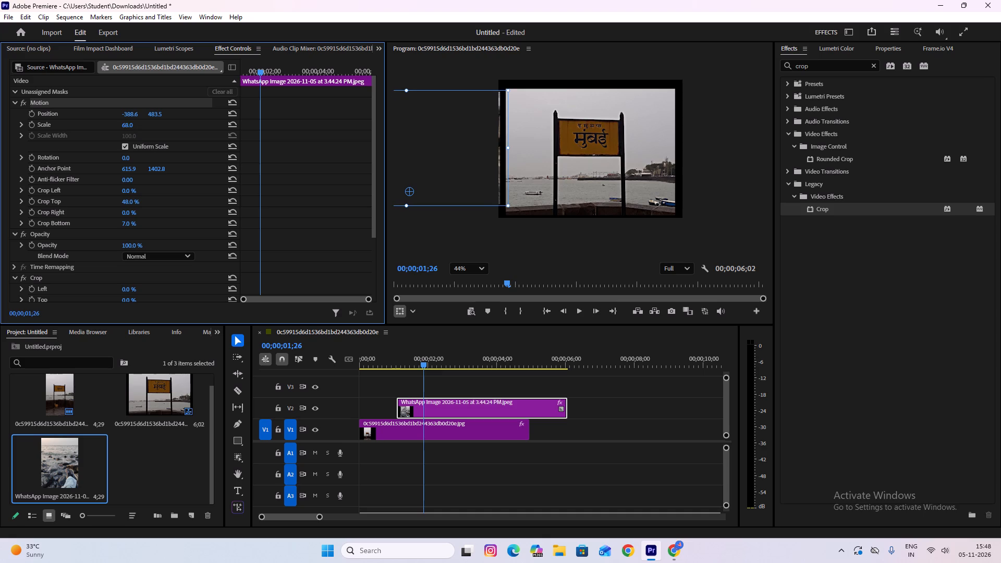
left_click_drag(132, 126, 132, 126)
Move the beach-rocks picture back over the sign board in the frame, to position about 405.6, 505.8.
left_click_drag(449, 142, 530, 119)
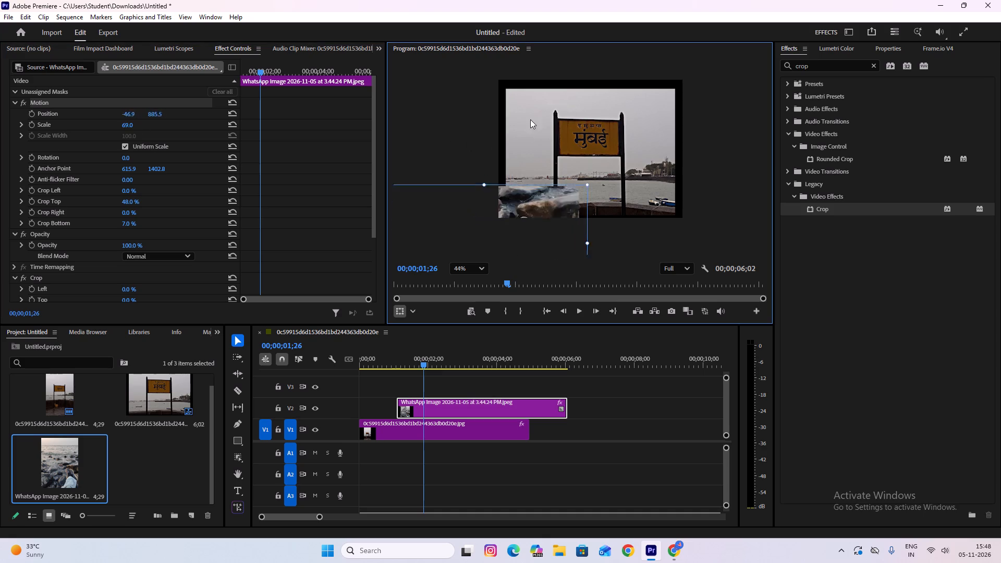
left_click_drag(530, 119, 639, 81)
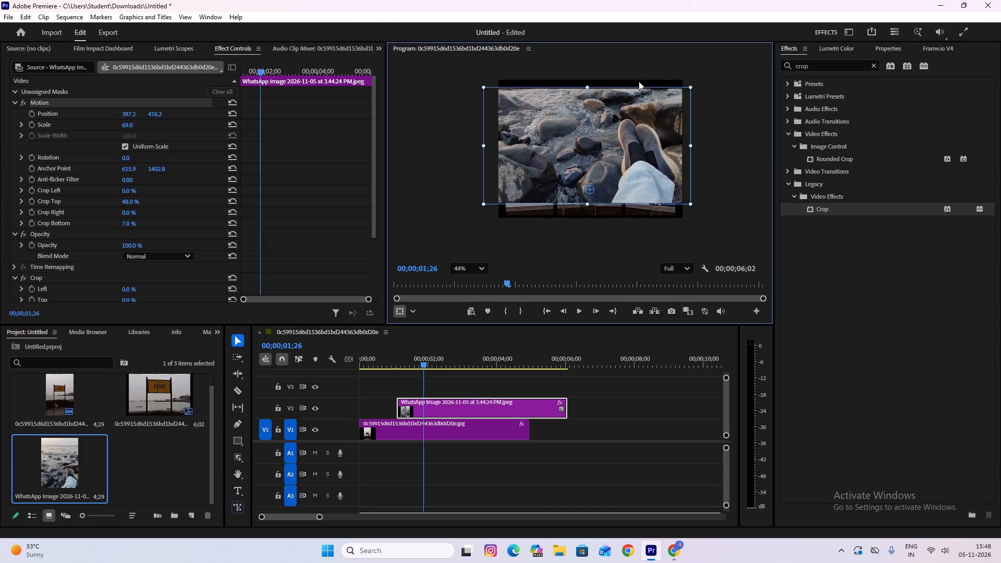
left_click_drag(639, 81, 642, 84)
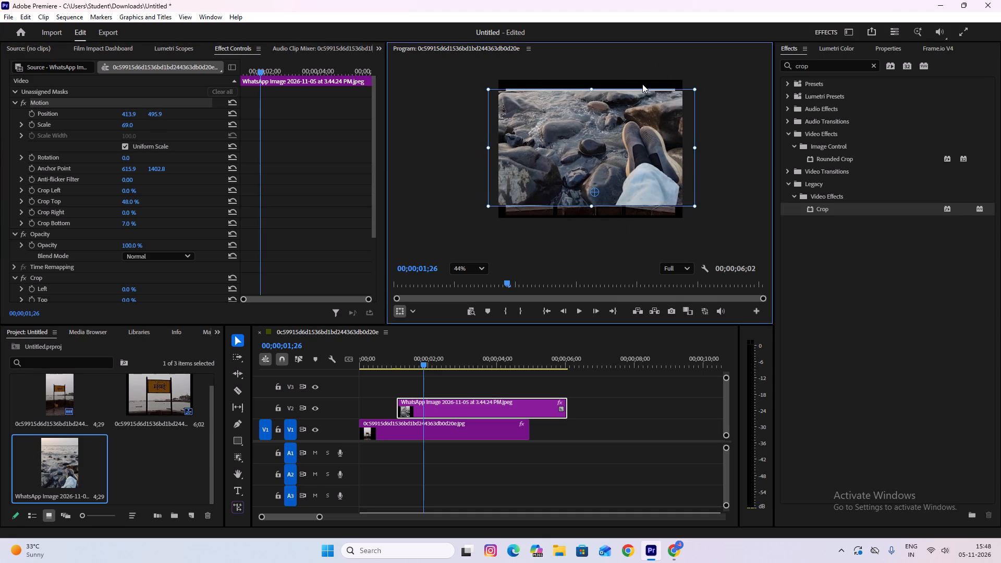
left_click_drag(642, 84, 641, 84)
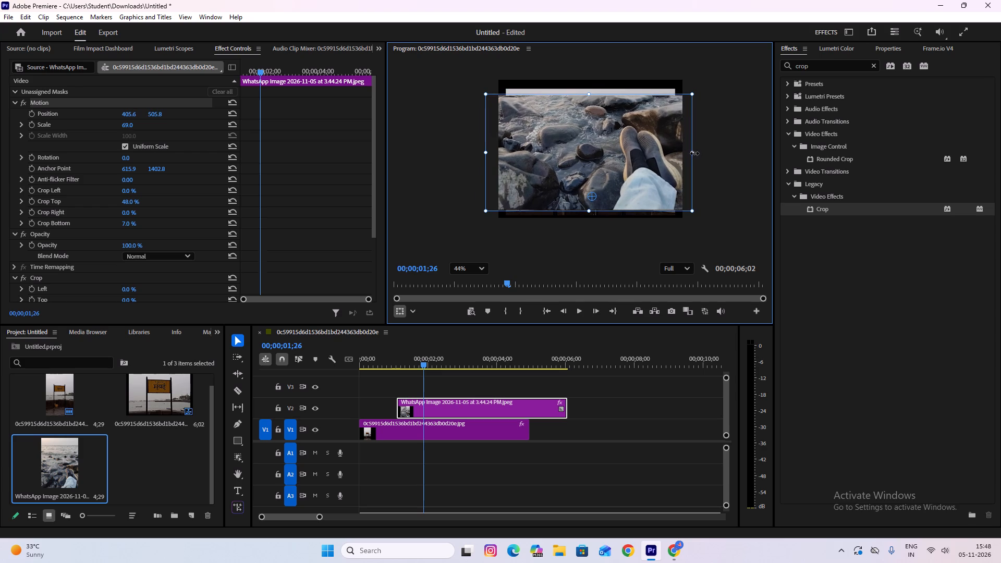
Resize the beach-rocks picture in the frame to a Scale of about 72.9.
left_click_drag(690, 153, 681, 153)
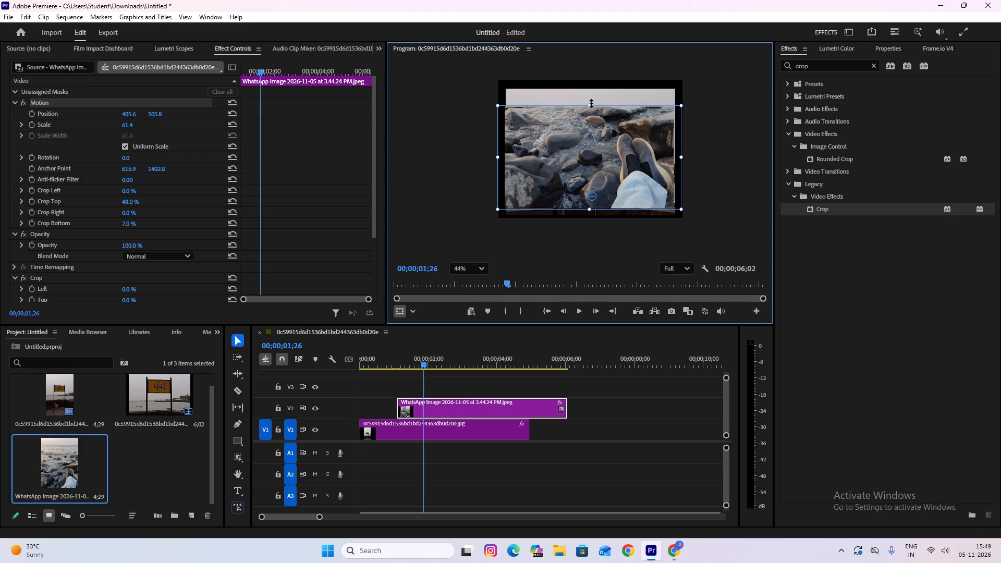
left_click_drag(591, 103, 593, 95, "ctrl")
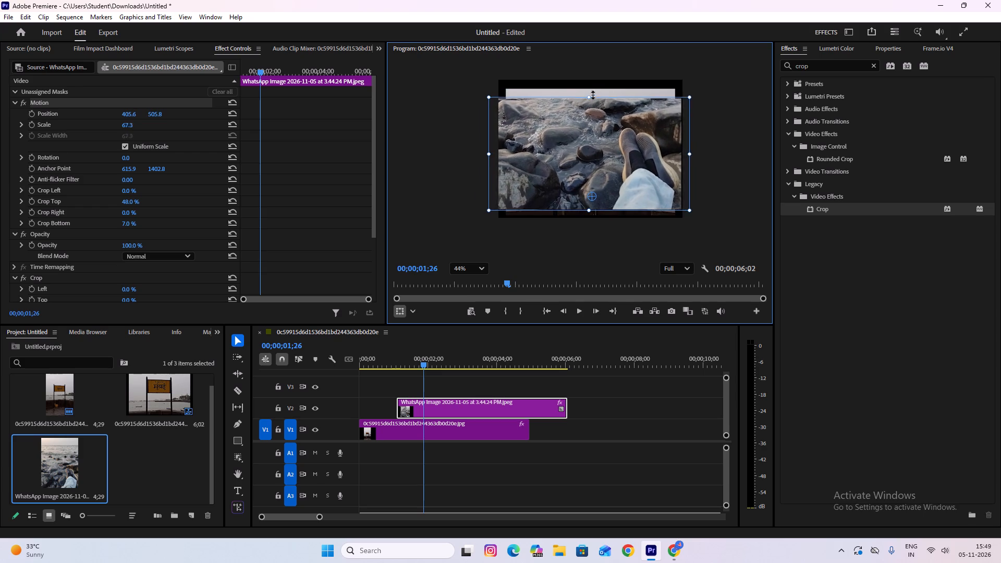
left_click_drag(593, 95, 594, 88, "ctrl")
Reposition the beach-rocks picture over the sign board, to position about 416.9, 504.9.
left_click_drag(586, 140, 590, 136)
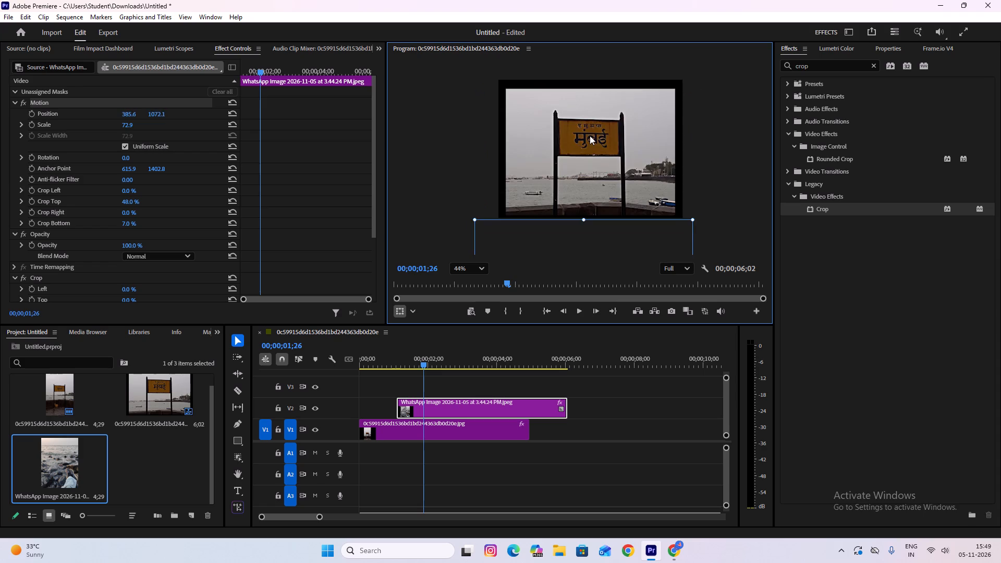
left_click_drag(590, 136, 589, 77)
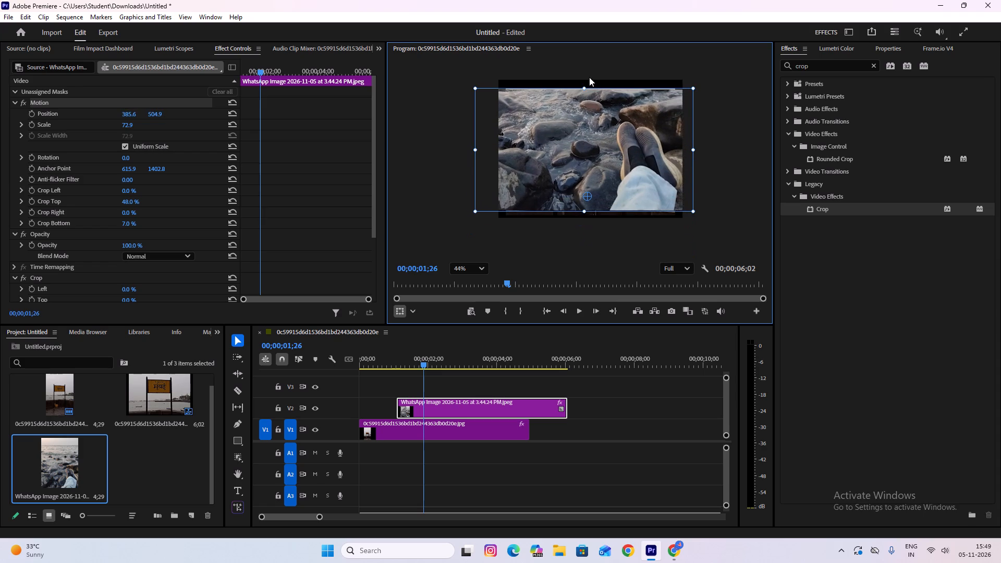
left_click_drag(589, 77, 596, 77)
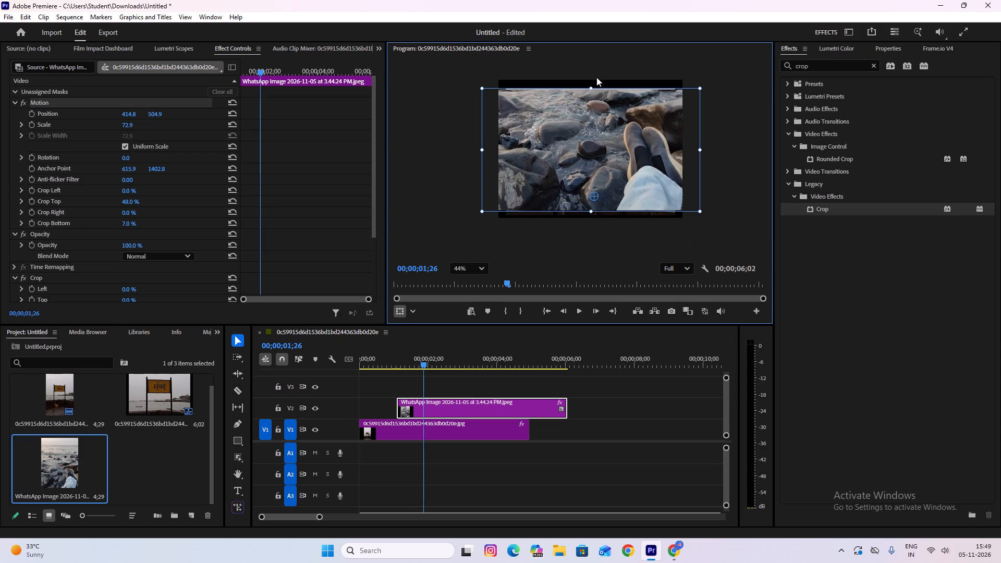
left_click_drag(596, 77, 597, 77)
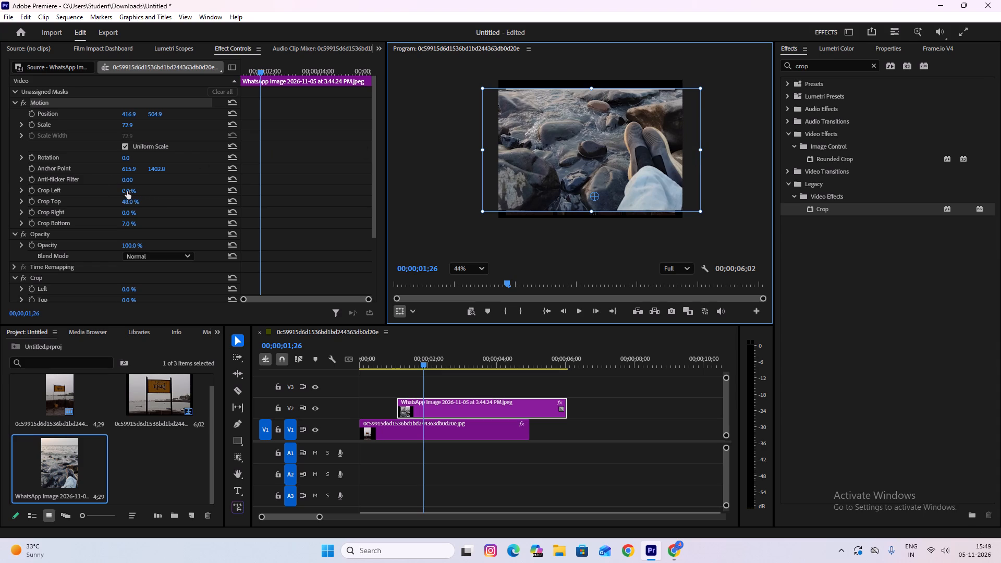
Crop the sides of the beach-rocks clip, with Crop Left at 7% and Crop Right at 9%.
left_click_drag(127, 191, 115, 191)
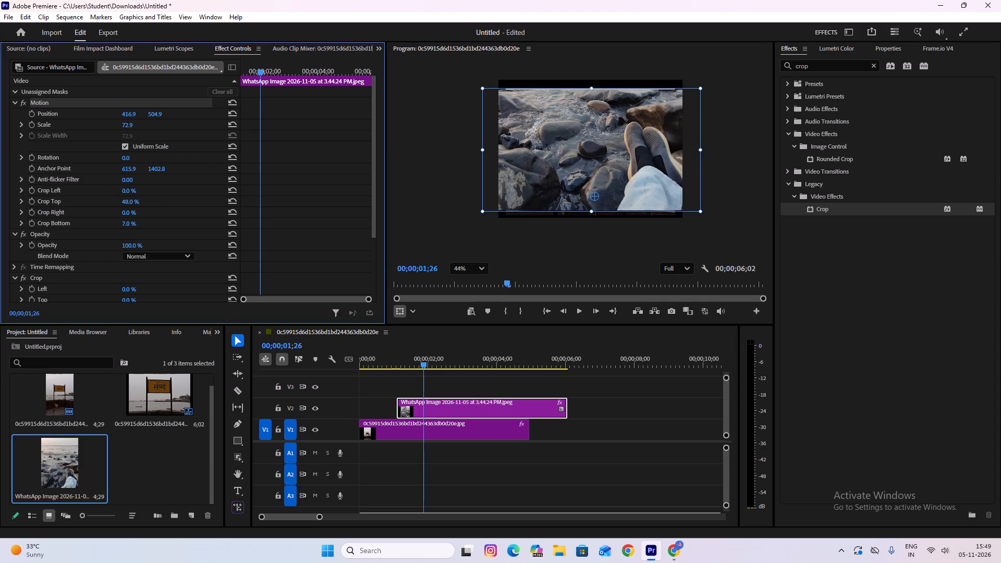
left_click_drag(115, 191, 93, 195)
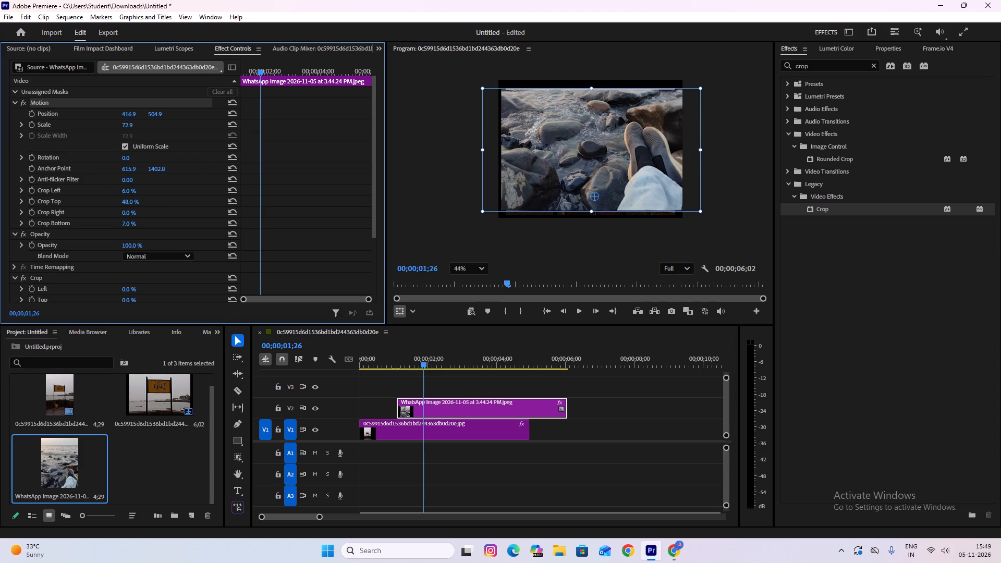
left_click_drag(93, 195, 93, 196)
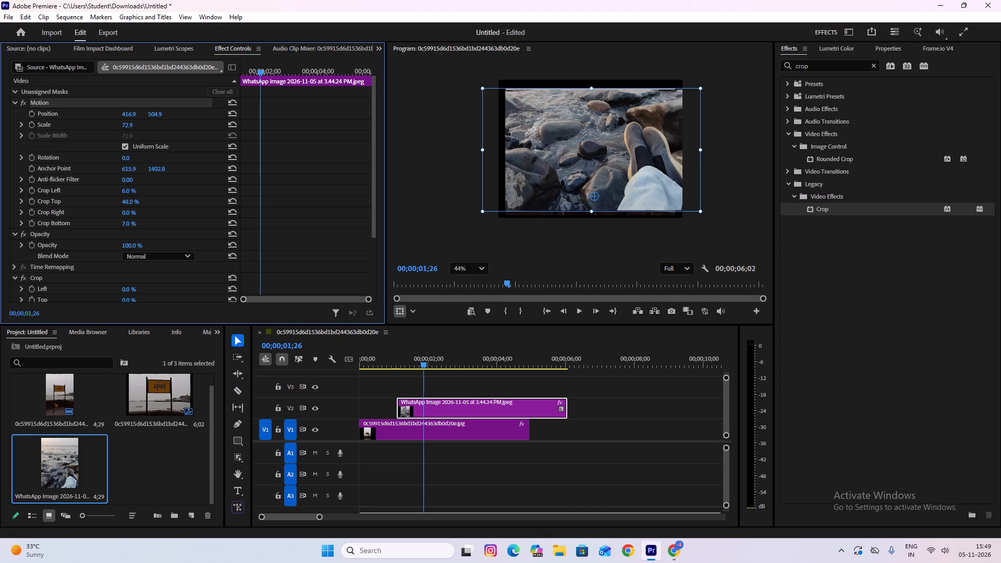
left_click_drag(93, 196, 94, 196)
left_click_drag(94, 196, 94, 196)
left_click(125, 213)
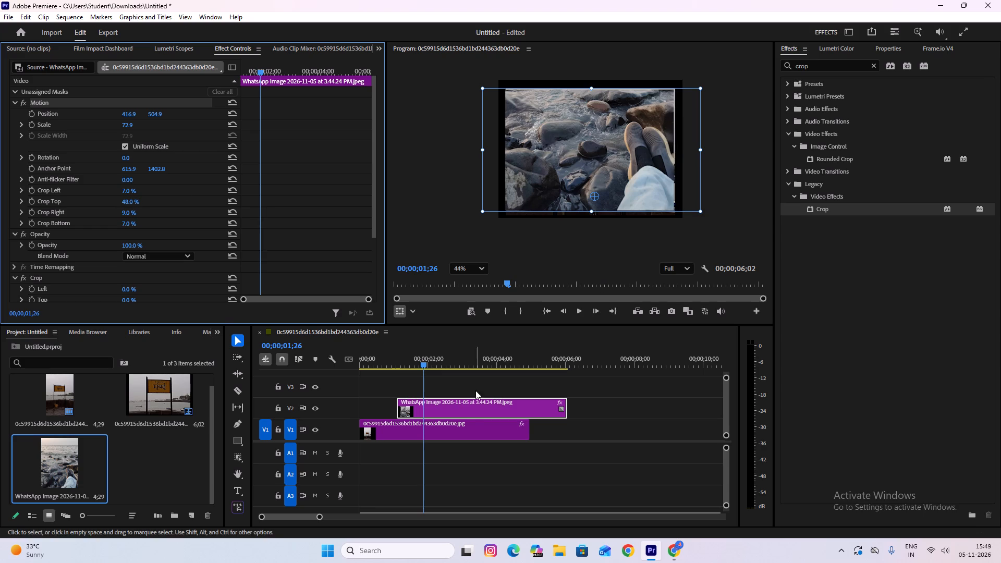
Shift the beach-rocks clip horizontally off the sign board, to an X position of about -390.1.
left_click_drag(132, 115, 115, 116)
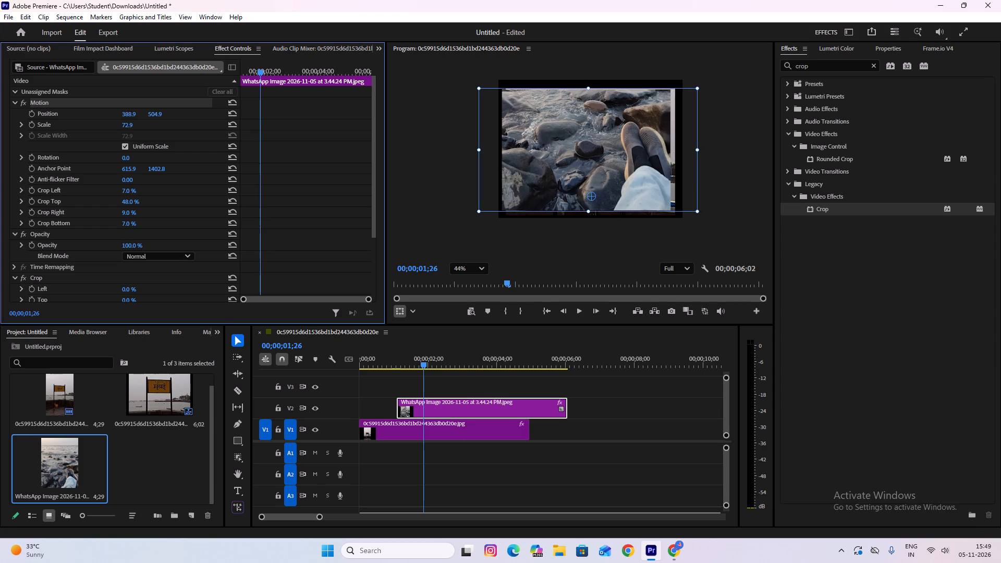
left_click_drag(115, 116, 107, 116)
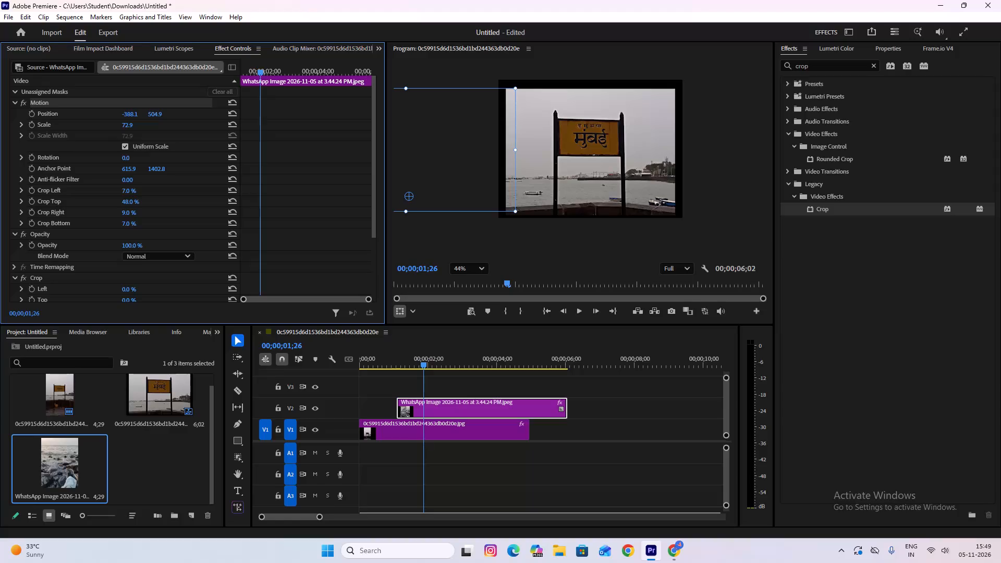
left_click_drag(107, 116, 106, 116)
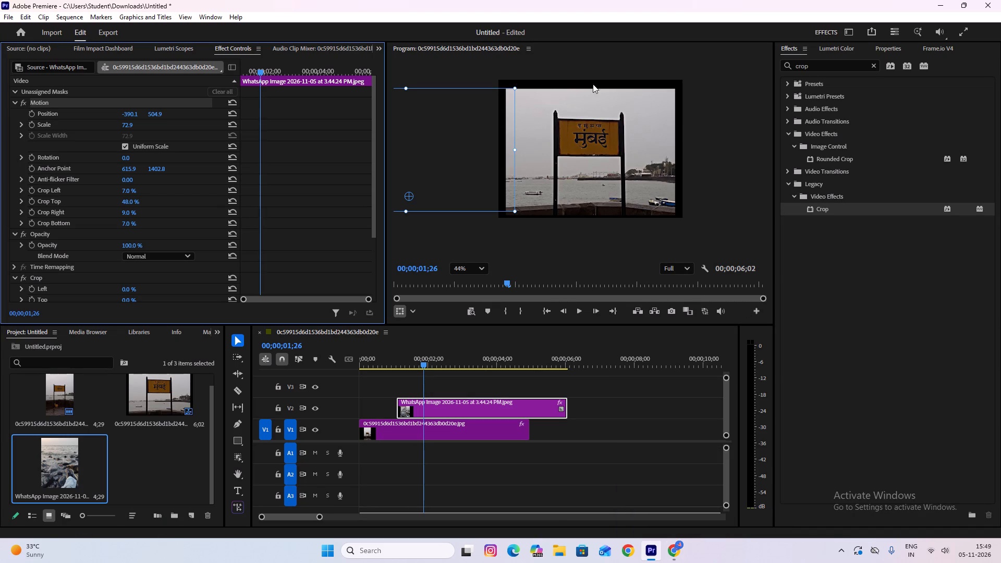
Switch to Pinterest in Chrome and search for "india gate".
left_click(668, 493)
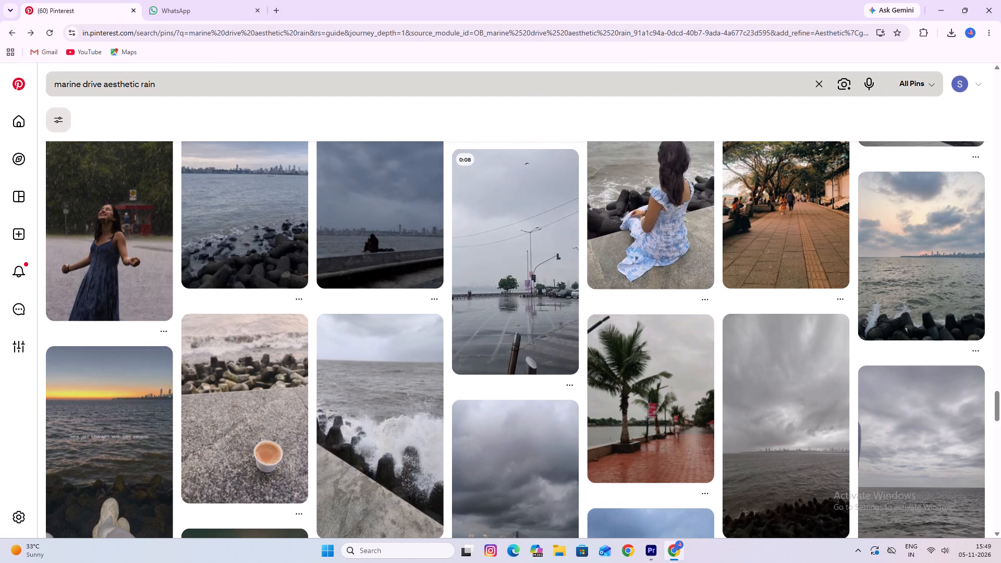
left_click_drag(165, 87, 0, 92)
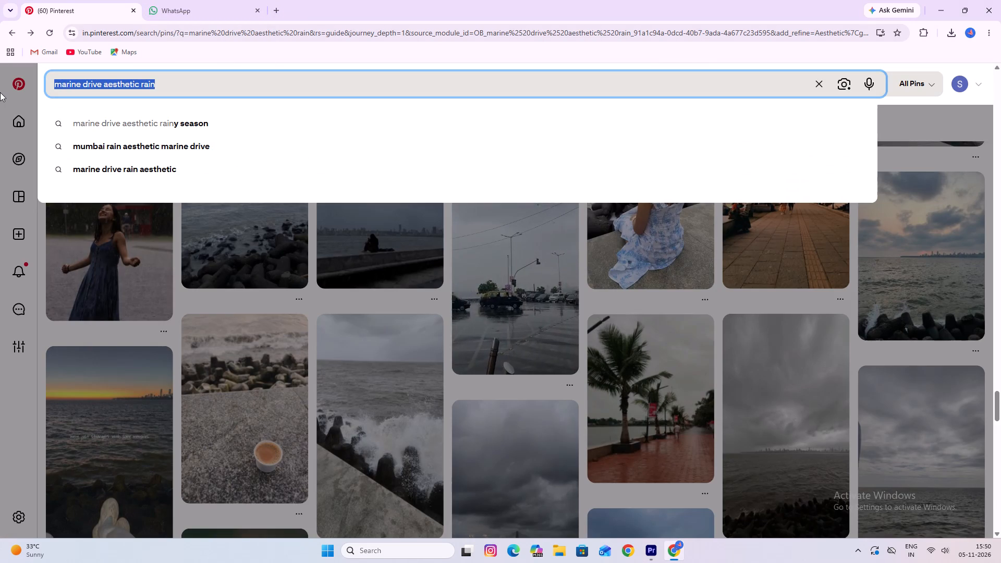
type("india")
key("space")
type("gate")
key("space")
key("Return")
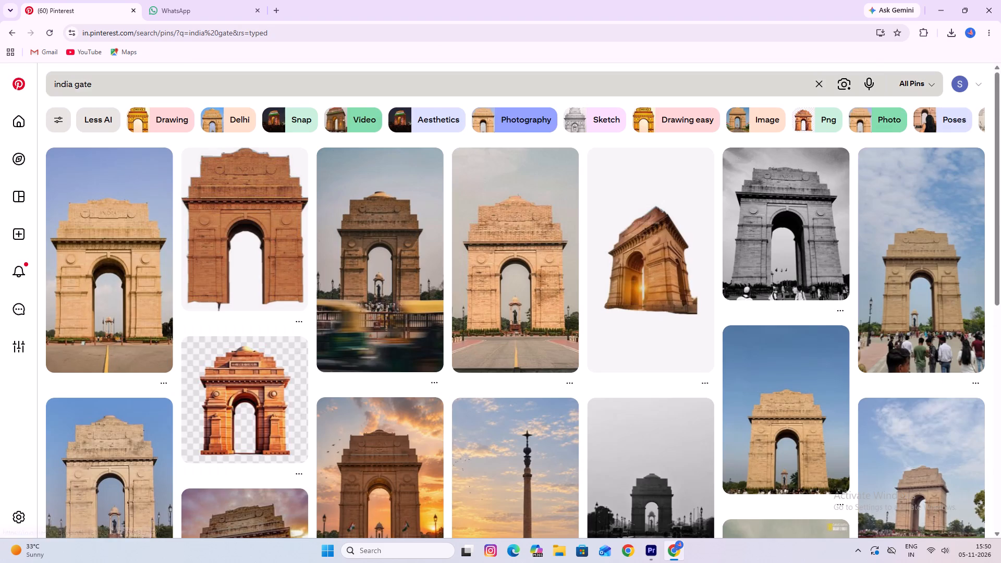
Replace the Pinterest search with "gate way of india".
left_click_drag(100, 85, 0, 83)
type("gate wat")
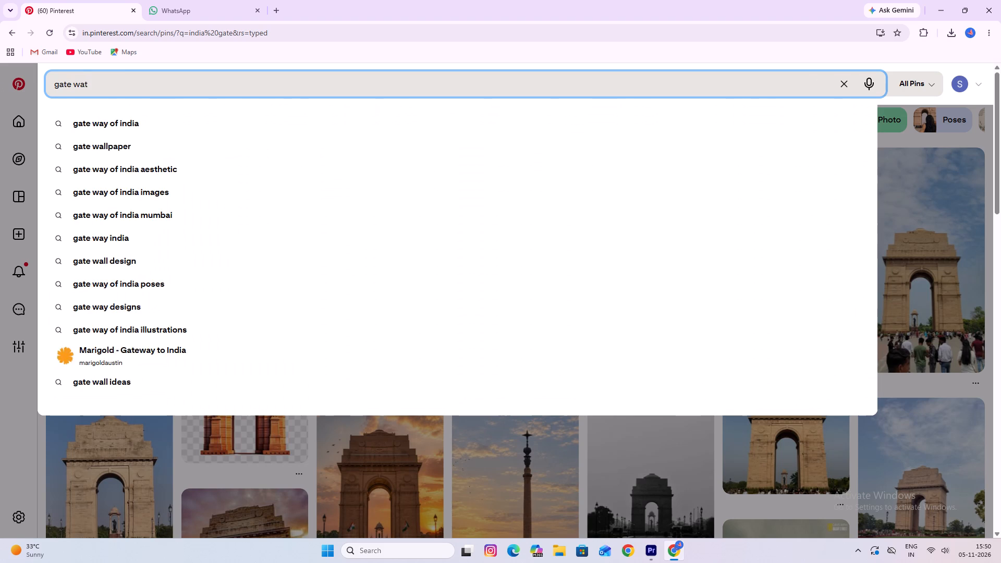
key("BackSpace")
type("y of india")
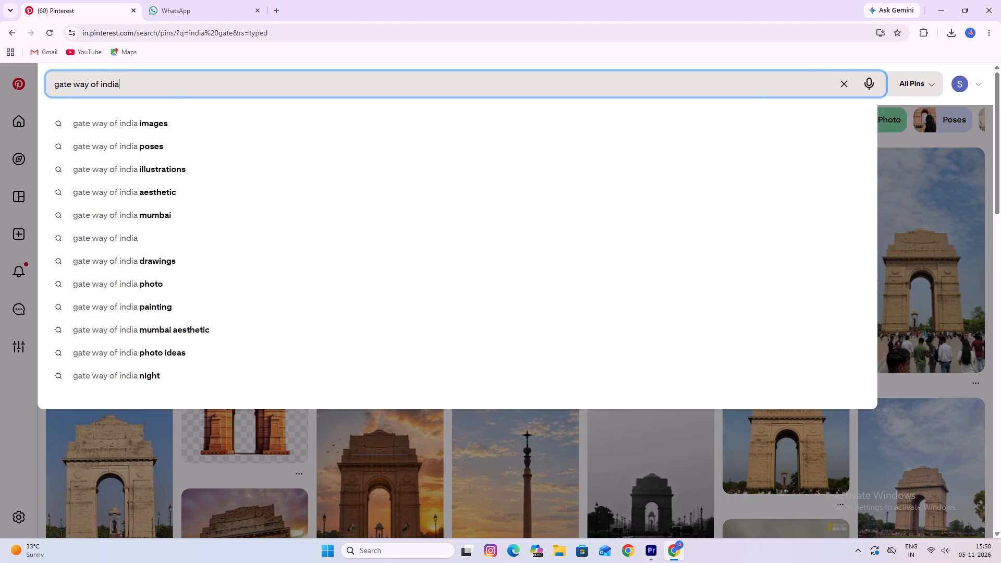
key("space")
key("Return")
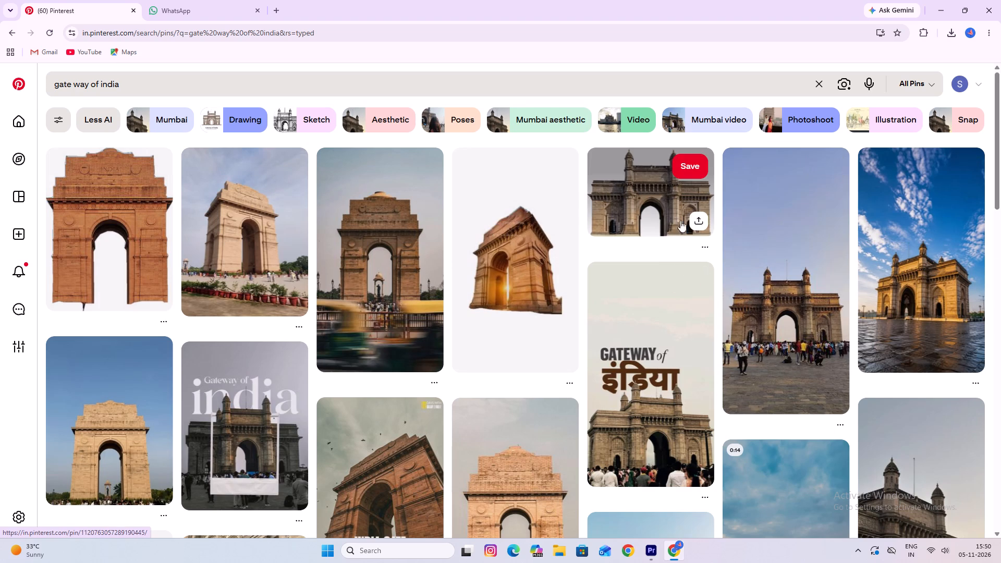
Browse the Gateway of India pins and narrow the search to the Aesthetic refinement.
scroll(767, 263, "down", 4)
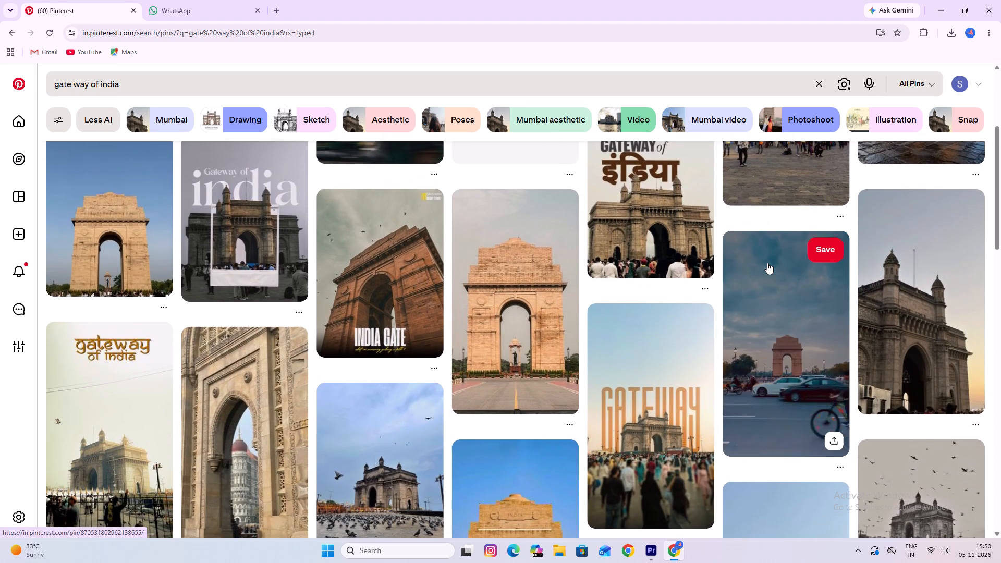
scroll(769, 260, "down", 2)
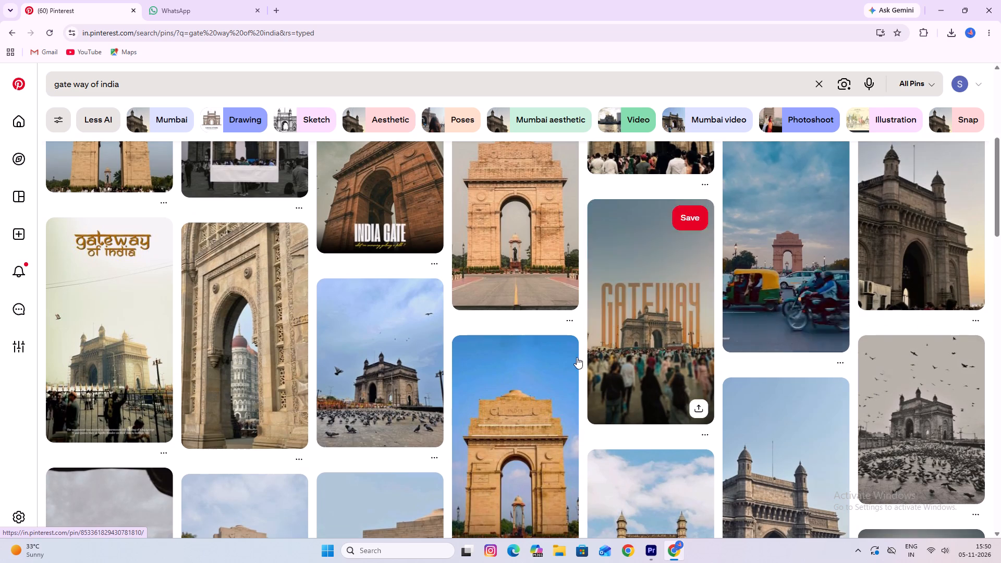
scroll(529, 363, "down", 4)
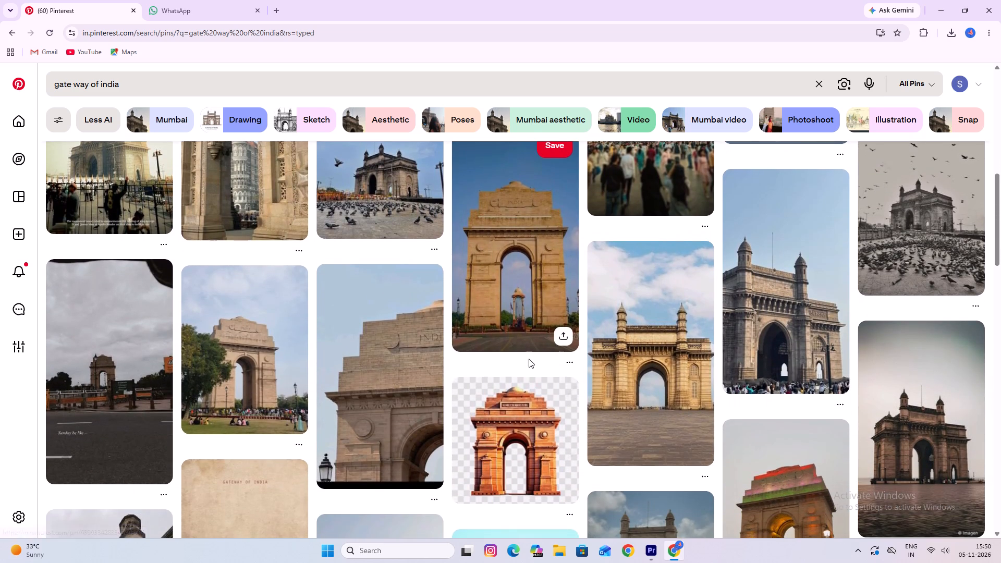
scroll(529, 359, "down", 4)
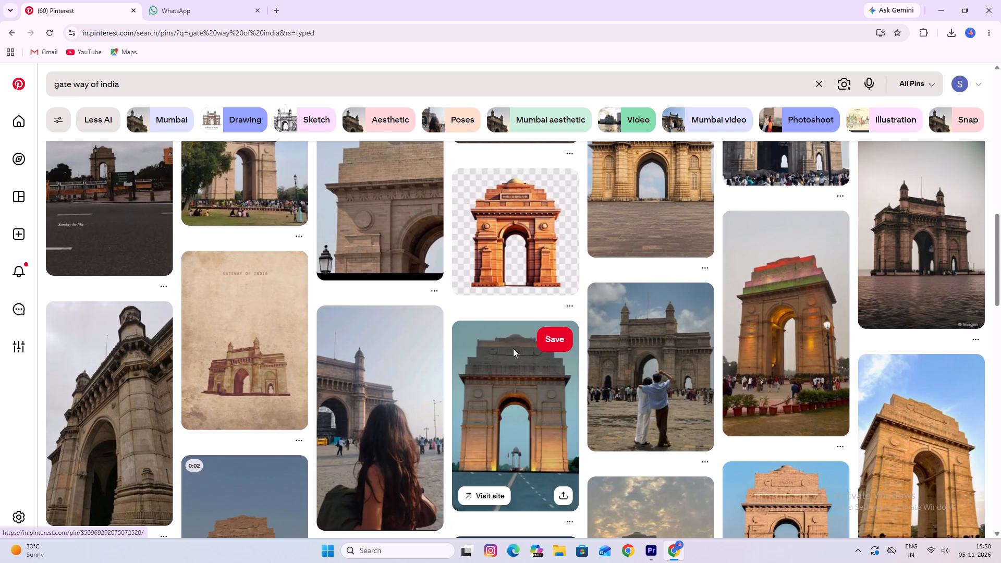
left_click(381, 118)
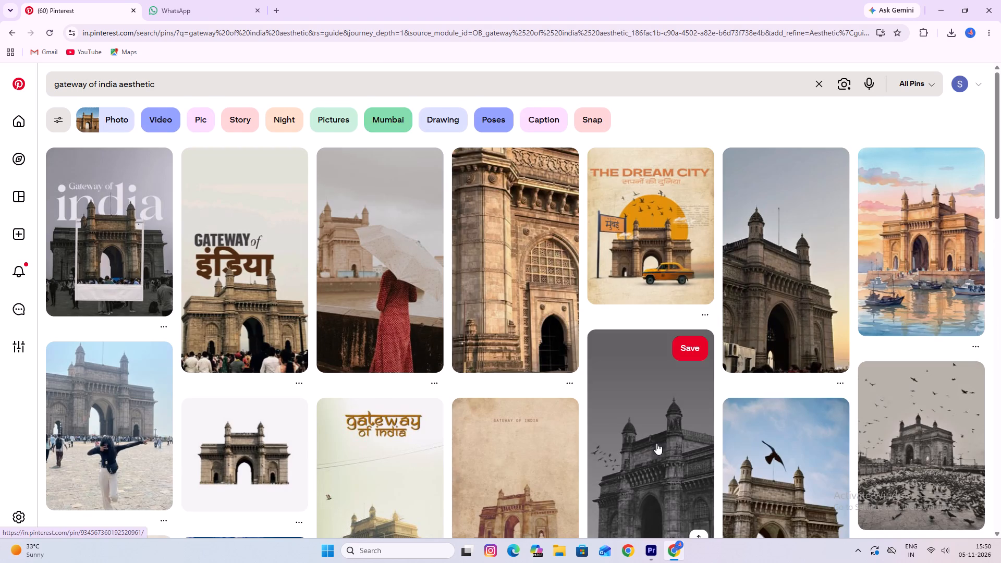
Look through the aesthetic Gateway of India pins for a suitable picture for the sequence.
scroll(734, 390, "down", 3)
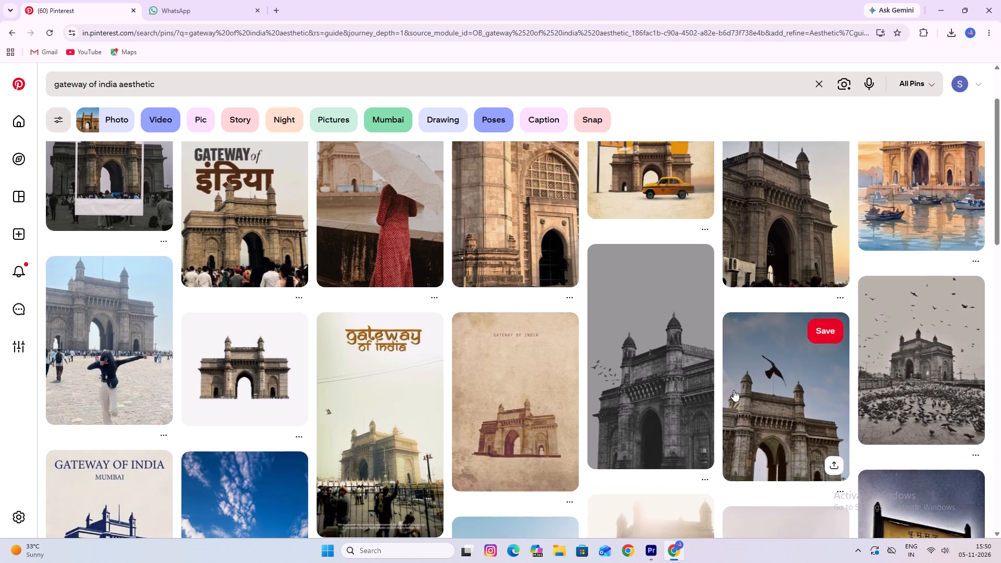
scroll(734, 390, "down", 2)
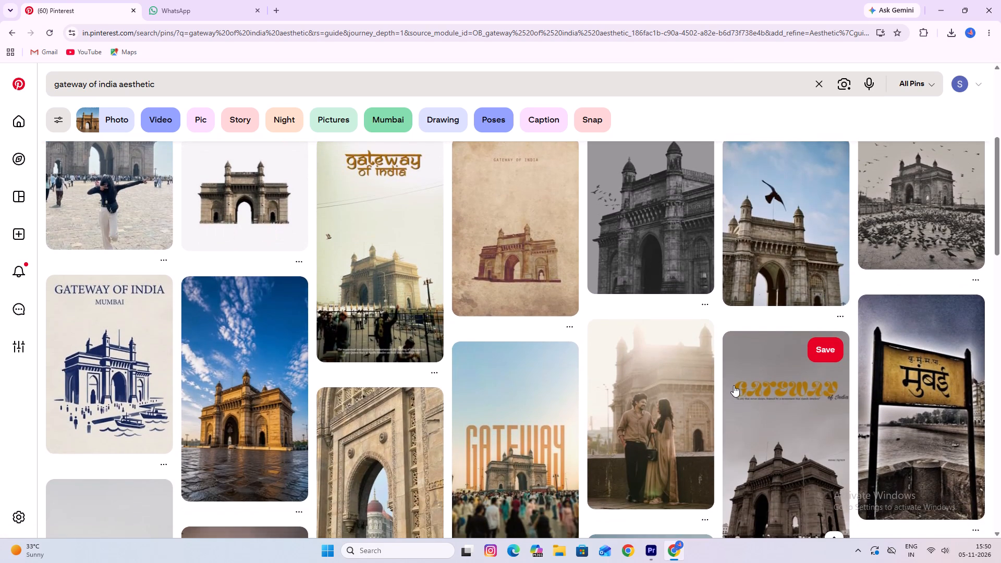
scroll(734, 385, "down", 4)
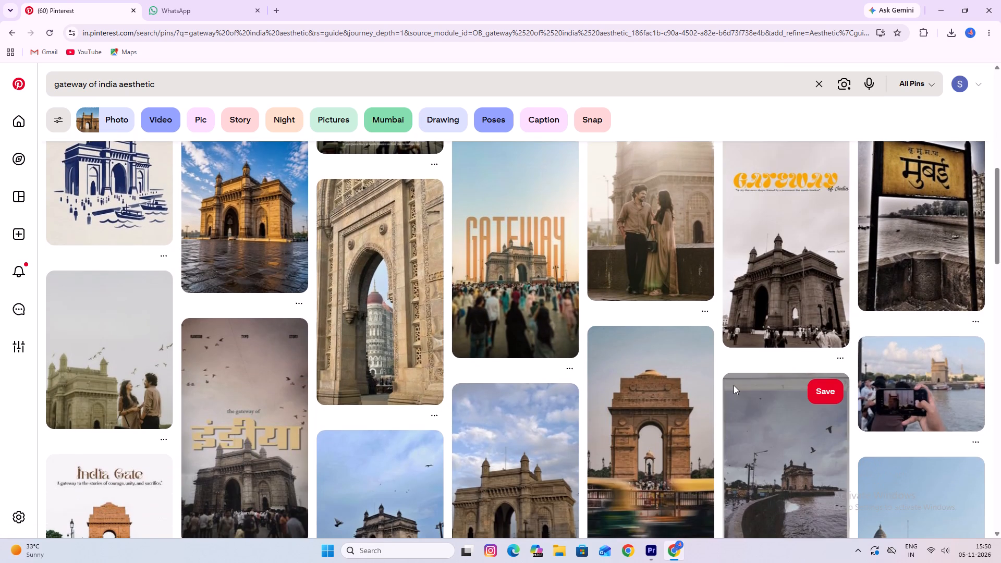
scroll(734, 385, "down", 4)
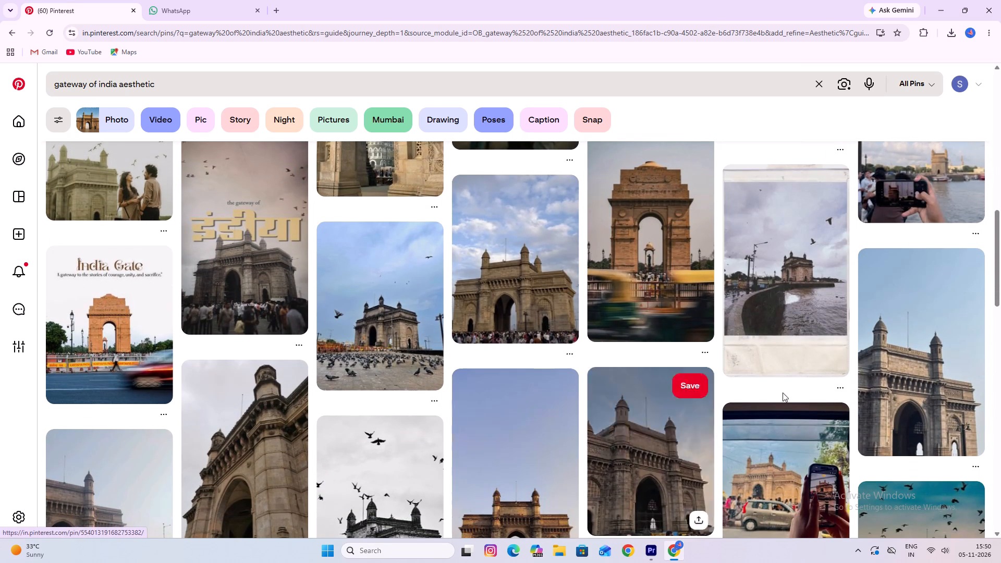
scroll(580, 404, "down", 2)
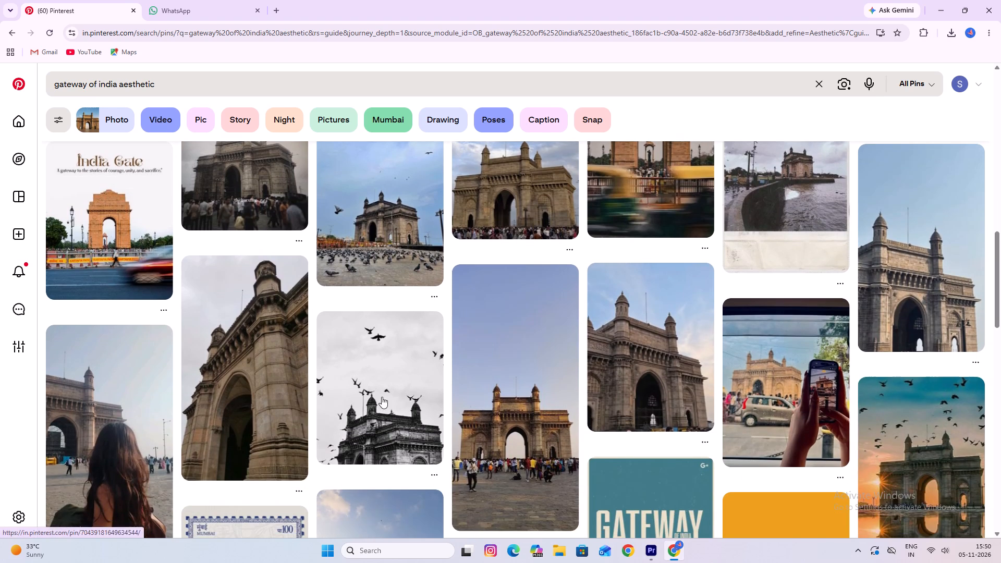
scroll(364, 396, "down", 2)
scroll(268, 346, "down", 4)
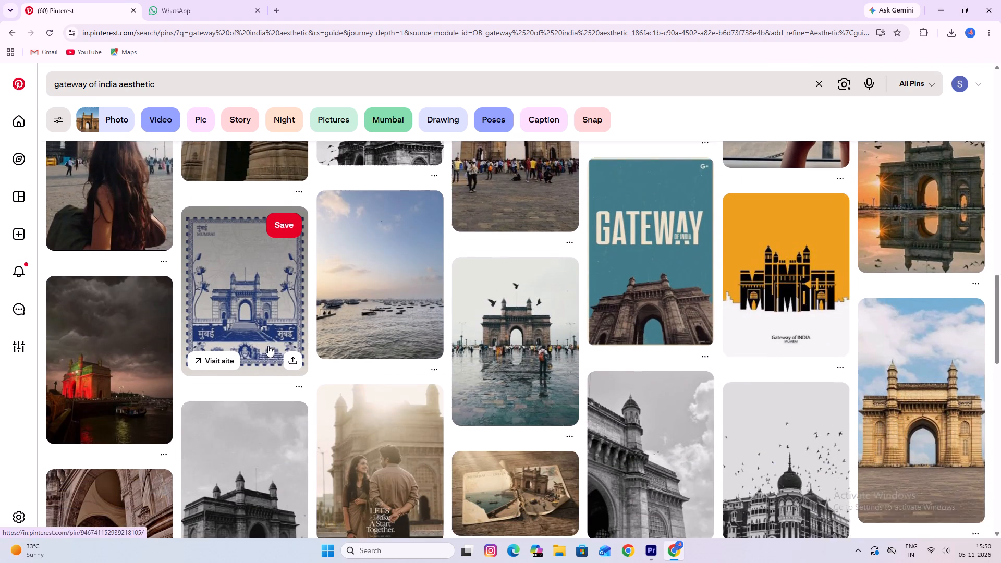
scroll(267, 346, "down", 7)
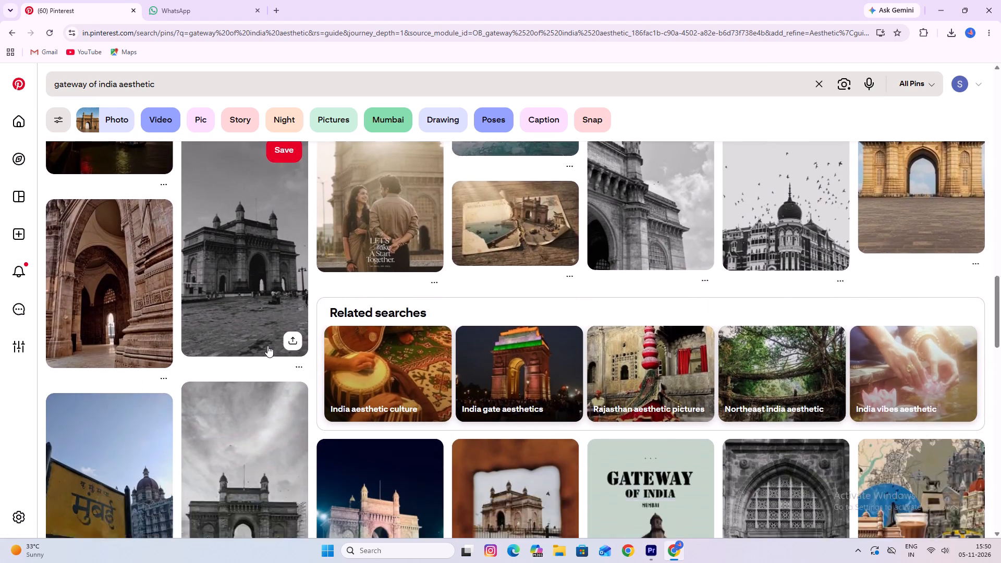
scroll(376, 362, "down", 2)
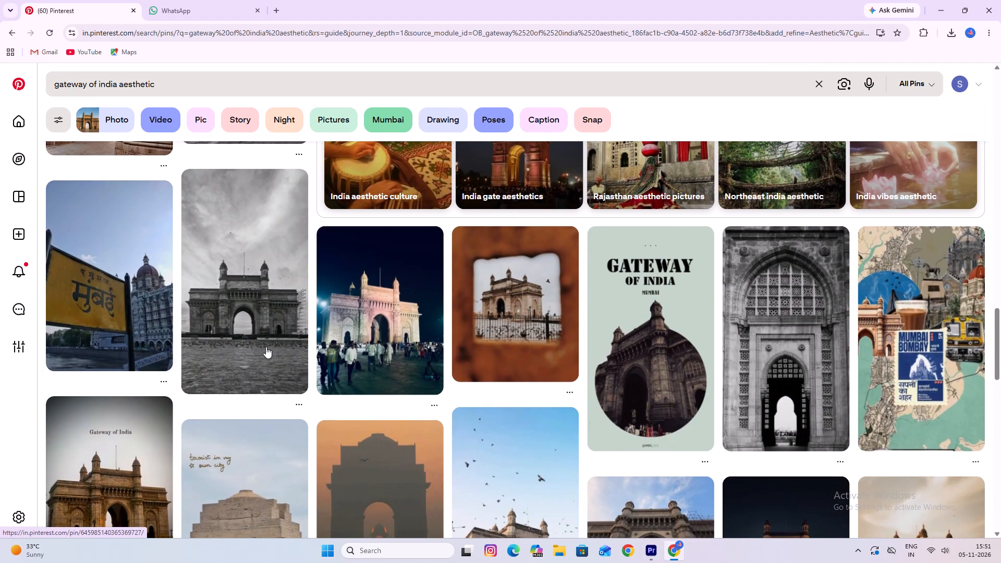
scroll(266, 343, "down", 6)
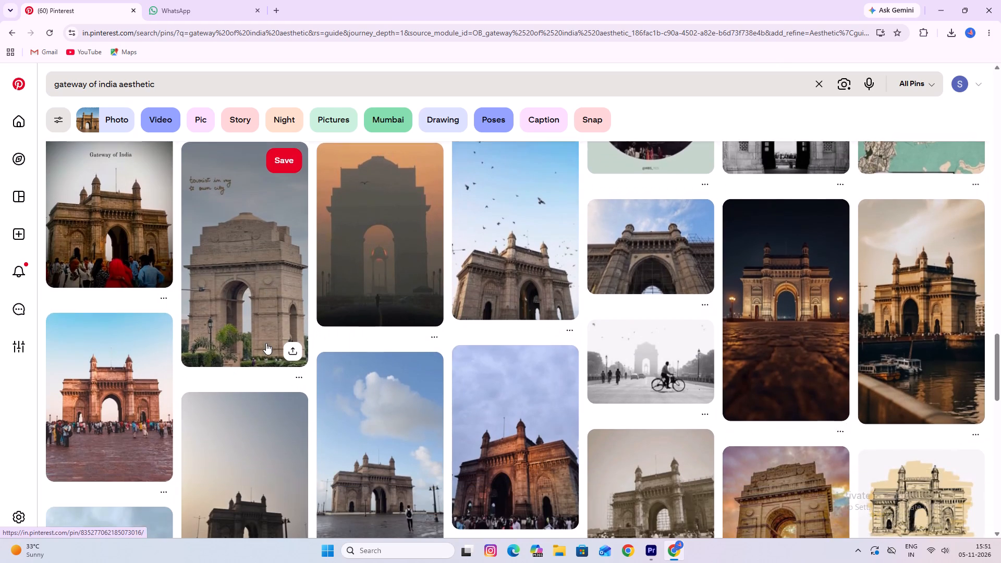
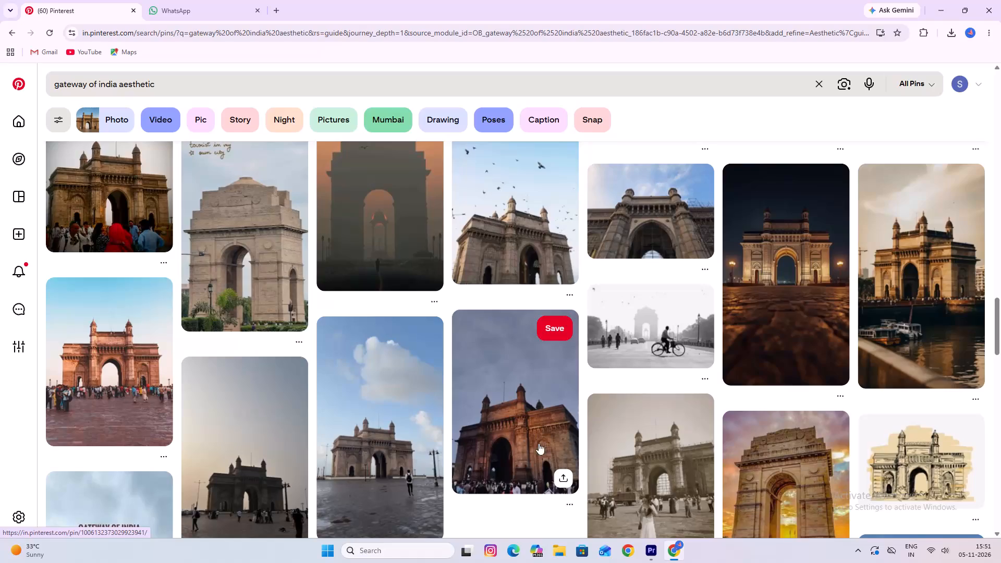
Browse further through the aesthetic Gateway of India pins and open the landscape daytime photo of the pink-toned monument against a blue sky.
scroll(359, 461, "down", 2)
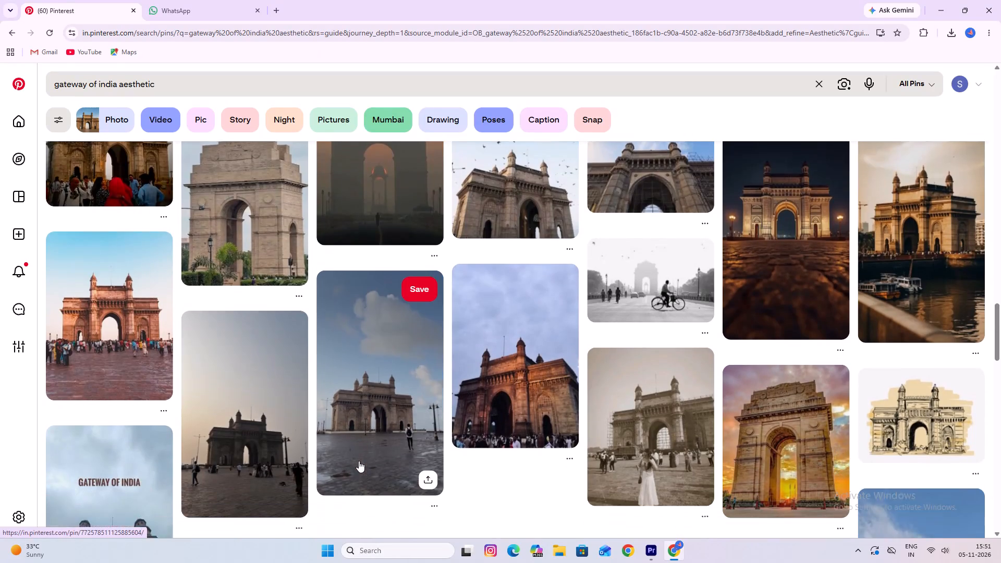
scroll(359, 461, "down", 5)
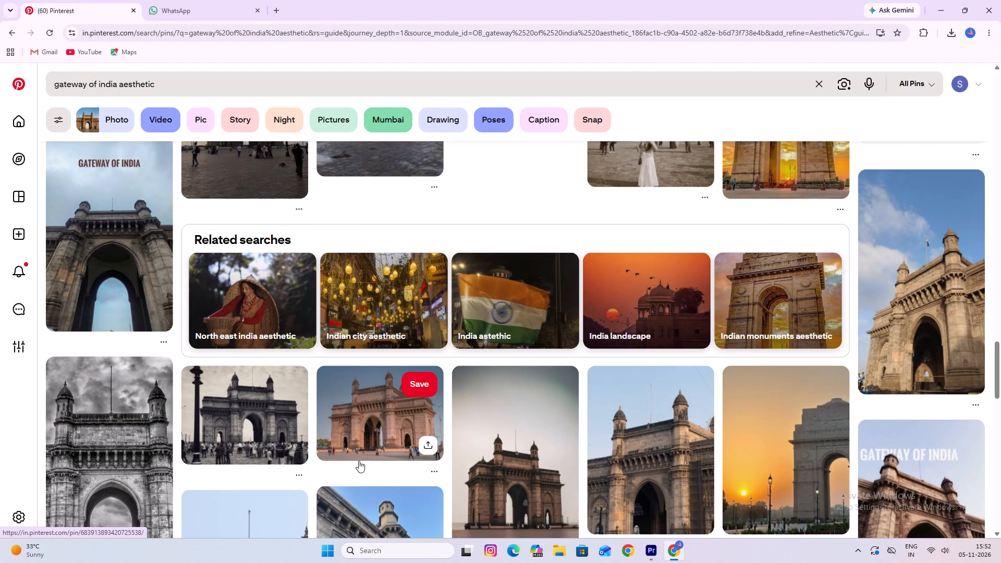
scroll(359, 461, "down", 3)
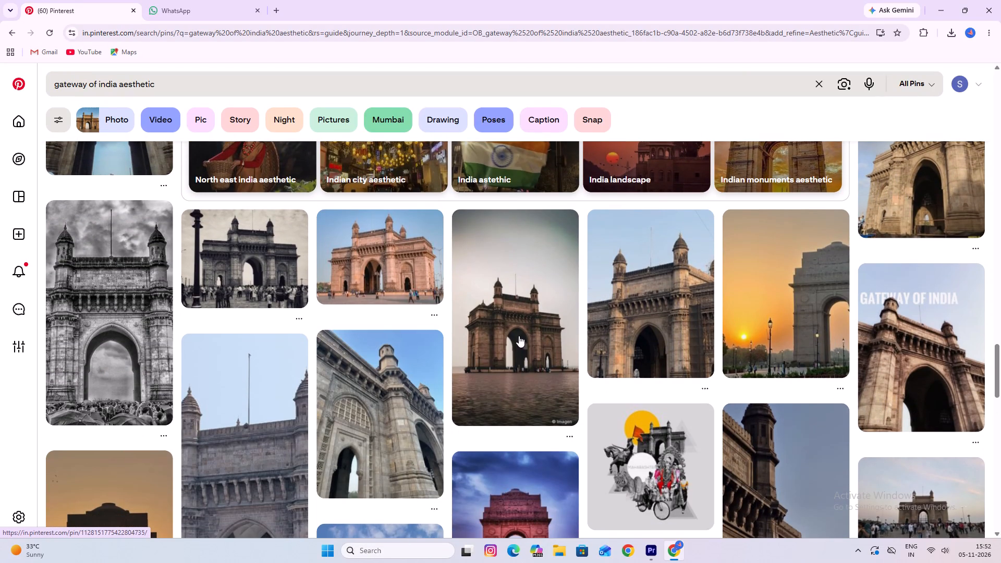
scroll(414, 389, "down", 2)
scroll(414, 389, "up", 1)
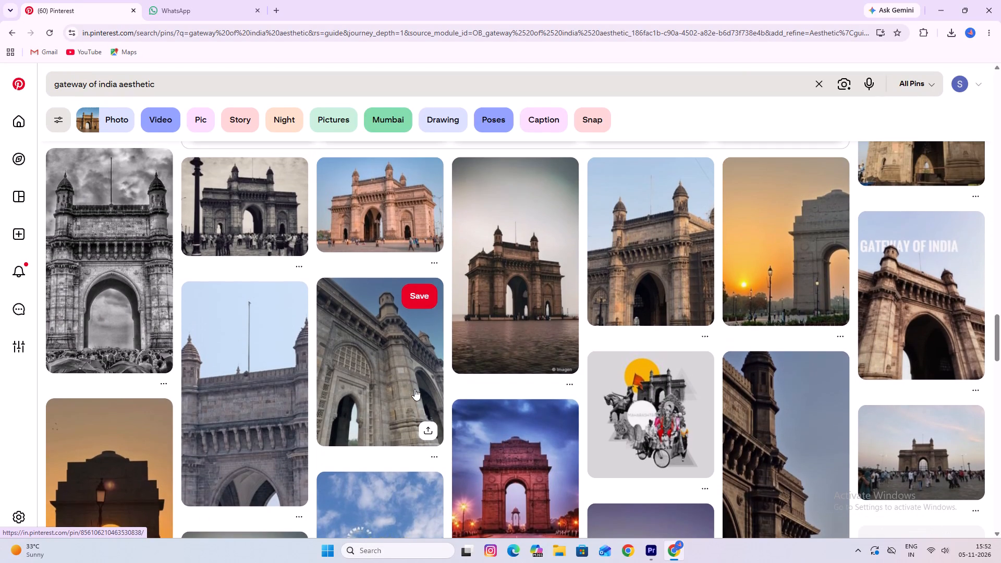
scroll(395, 276, "up", 2)
left_click(381, 305)
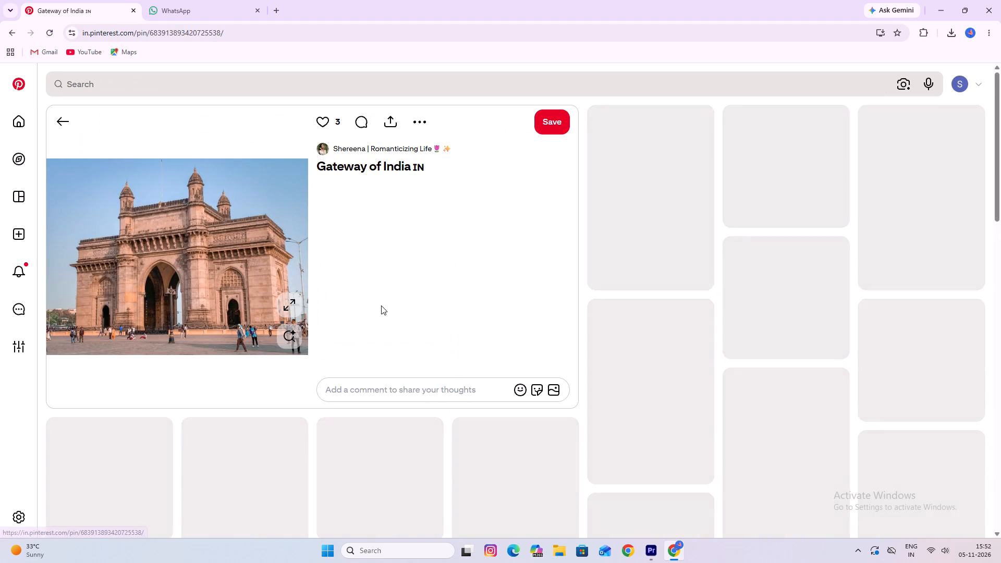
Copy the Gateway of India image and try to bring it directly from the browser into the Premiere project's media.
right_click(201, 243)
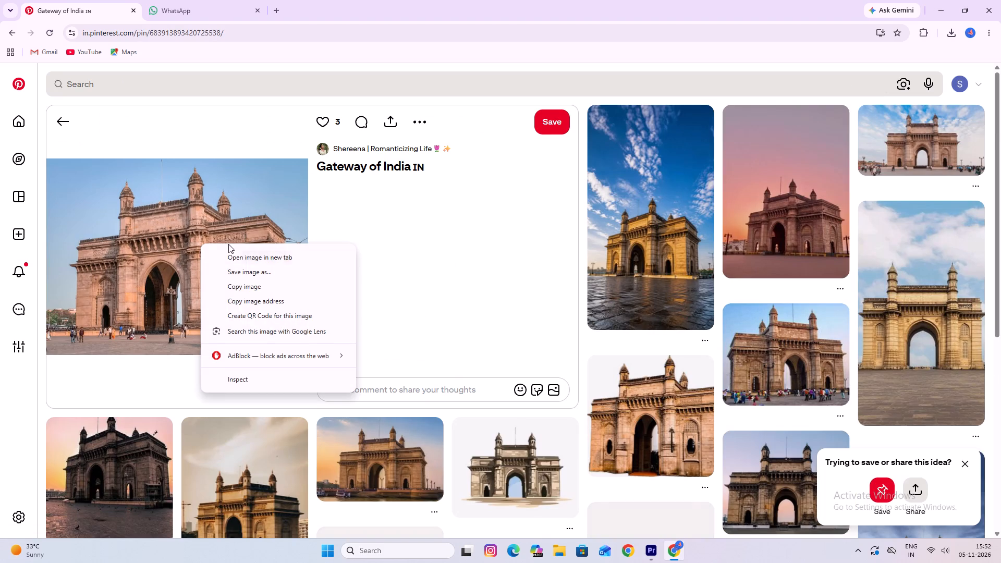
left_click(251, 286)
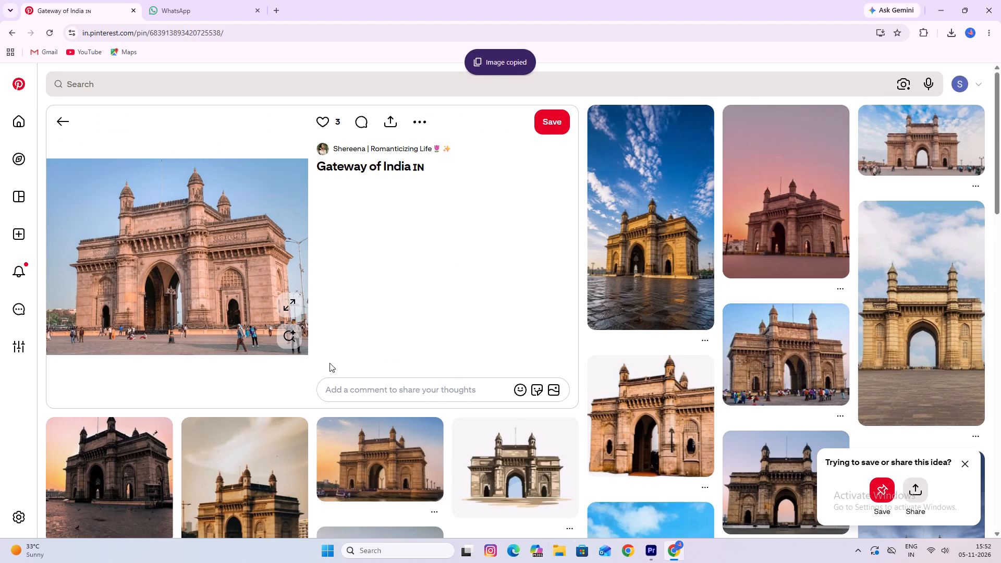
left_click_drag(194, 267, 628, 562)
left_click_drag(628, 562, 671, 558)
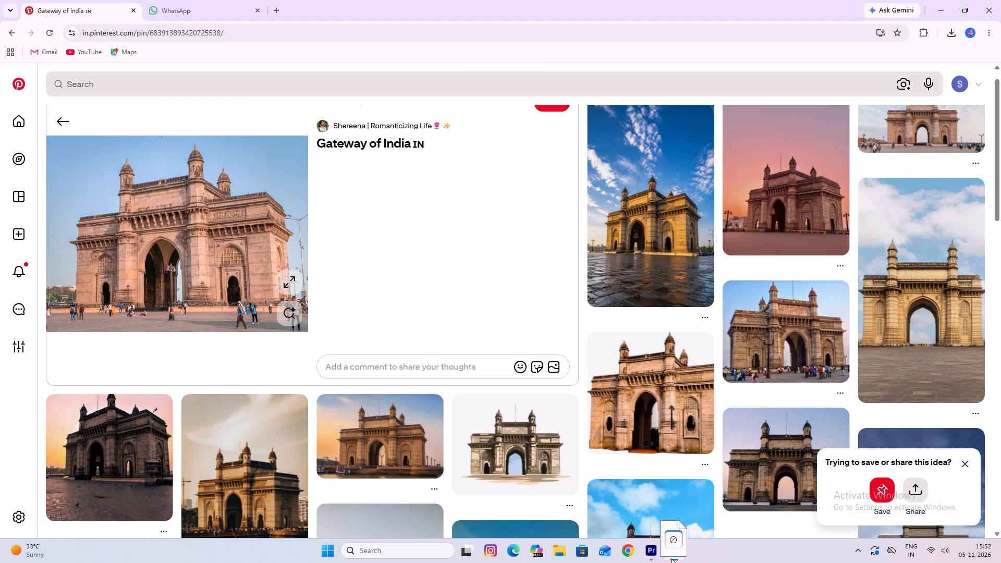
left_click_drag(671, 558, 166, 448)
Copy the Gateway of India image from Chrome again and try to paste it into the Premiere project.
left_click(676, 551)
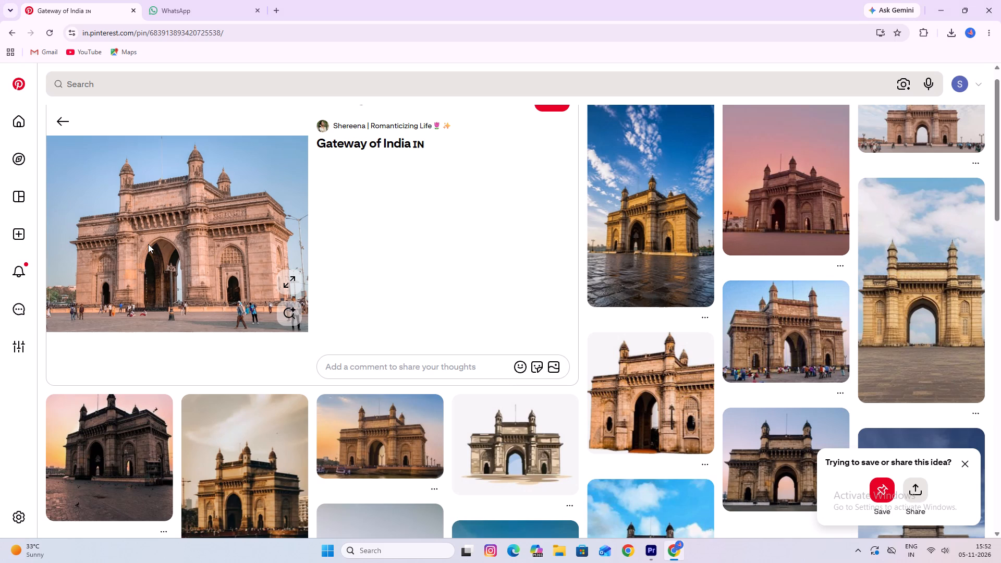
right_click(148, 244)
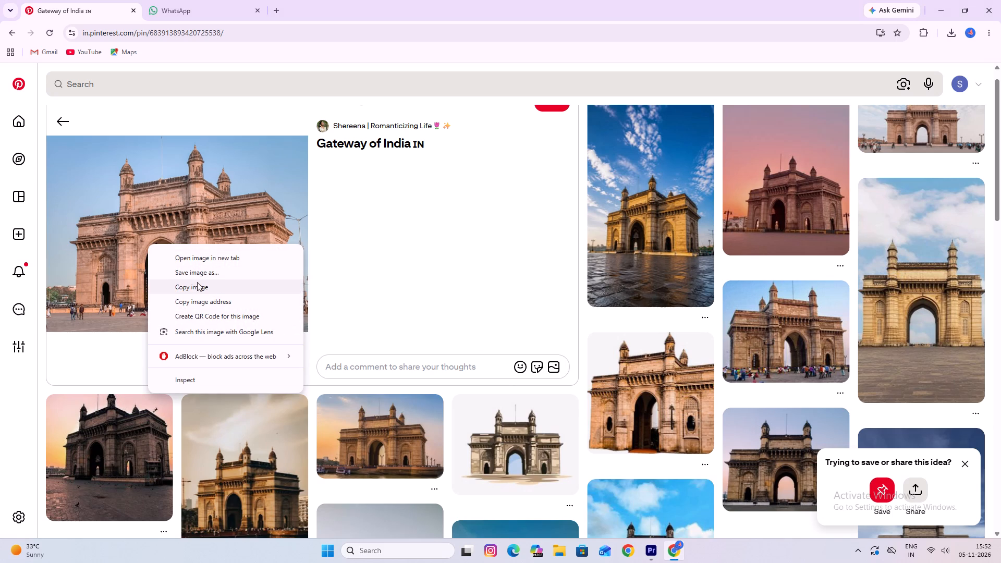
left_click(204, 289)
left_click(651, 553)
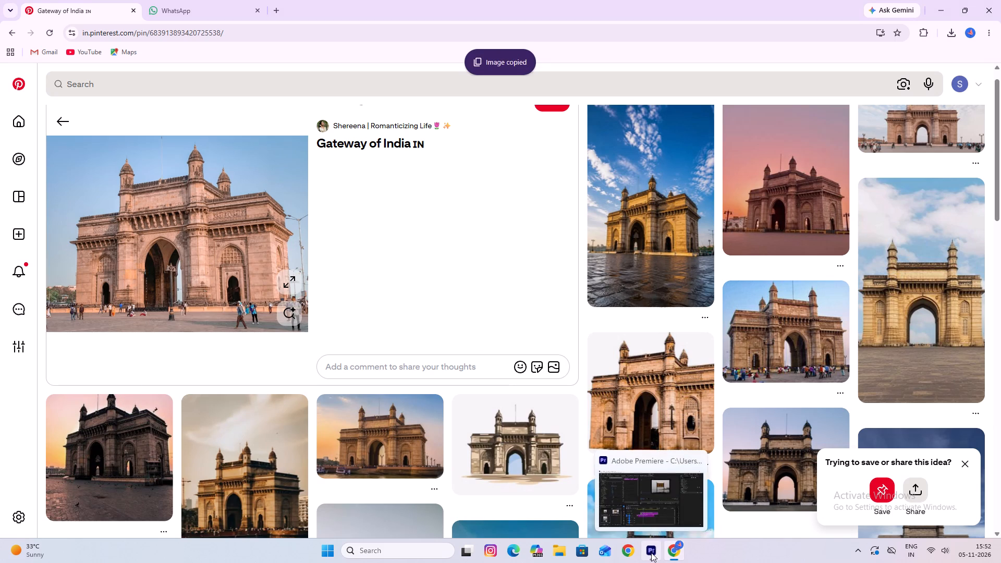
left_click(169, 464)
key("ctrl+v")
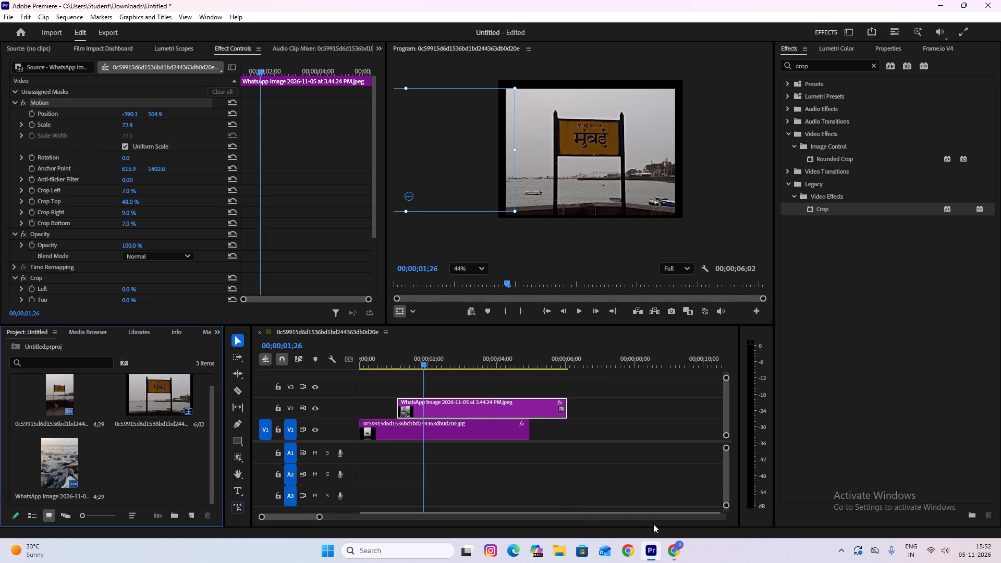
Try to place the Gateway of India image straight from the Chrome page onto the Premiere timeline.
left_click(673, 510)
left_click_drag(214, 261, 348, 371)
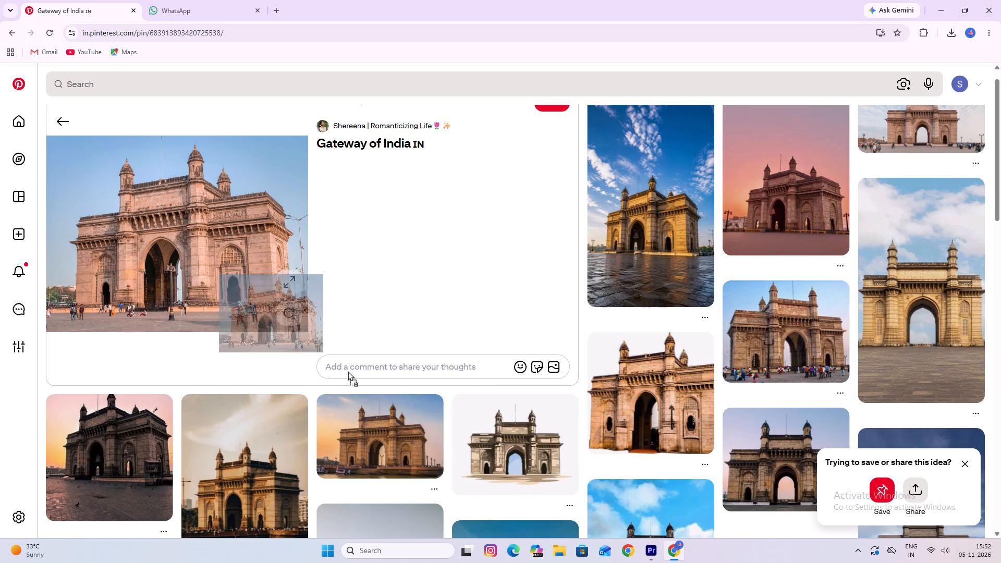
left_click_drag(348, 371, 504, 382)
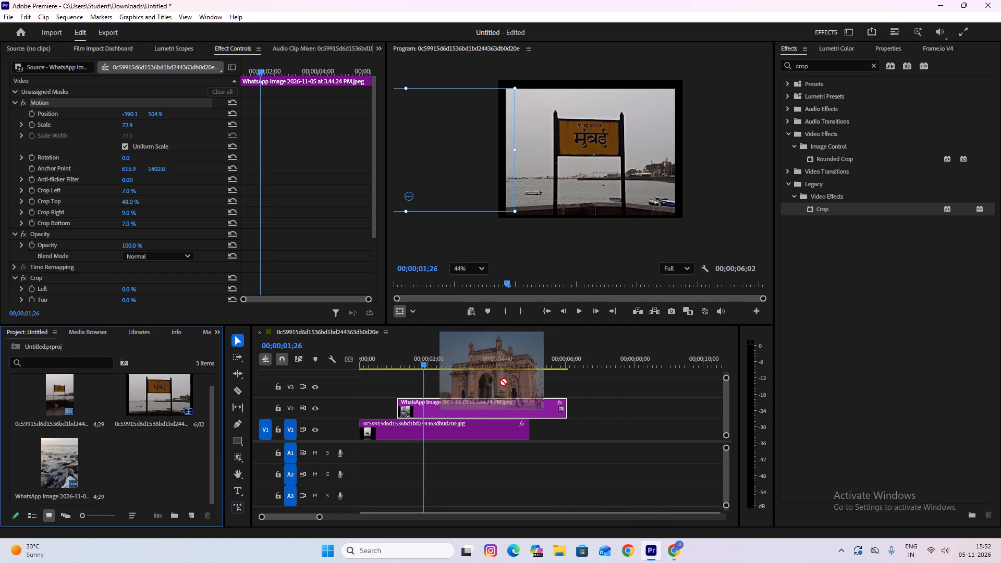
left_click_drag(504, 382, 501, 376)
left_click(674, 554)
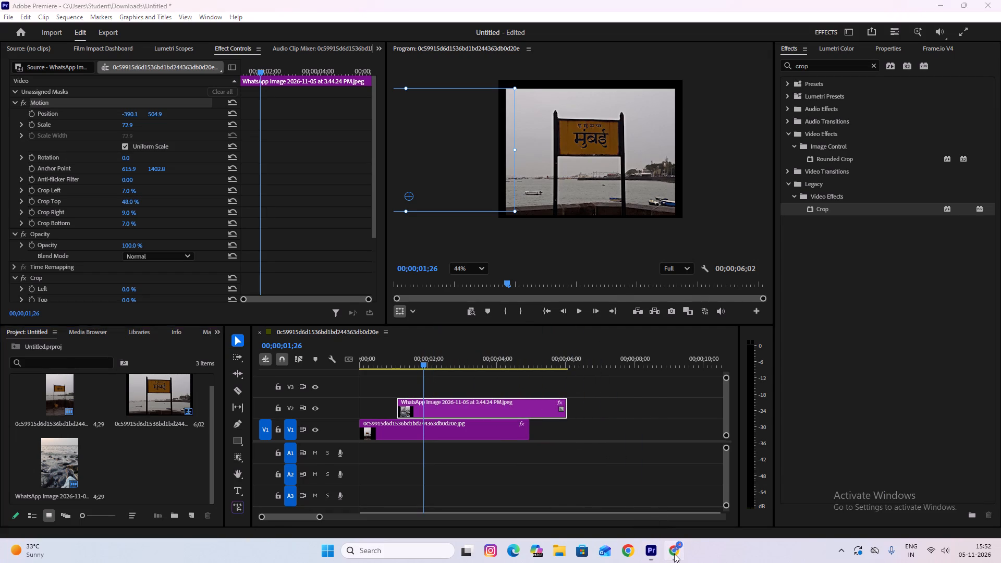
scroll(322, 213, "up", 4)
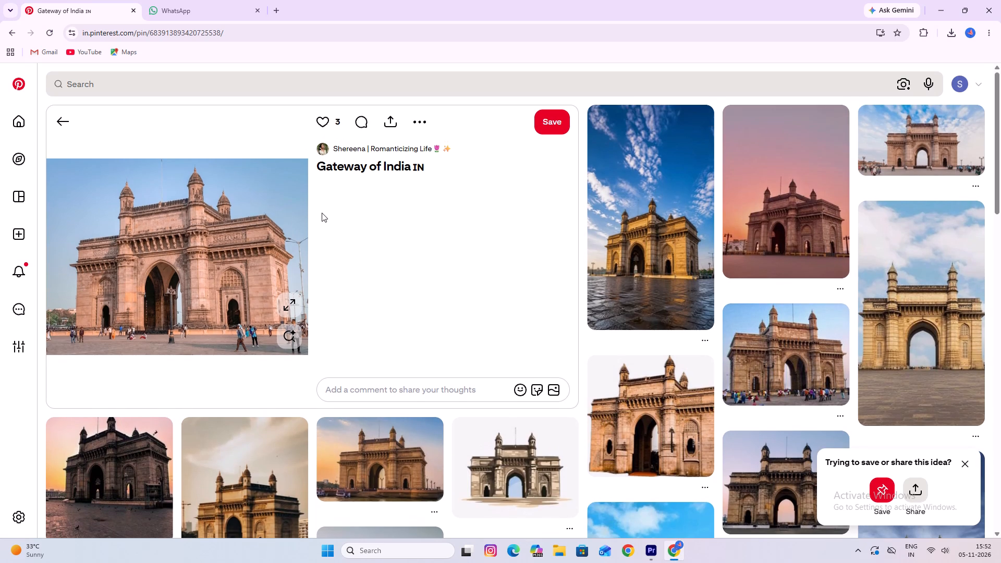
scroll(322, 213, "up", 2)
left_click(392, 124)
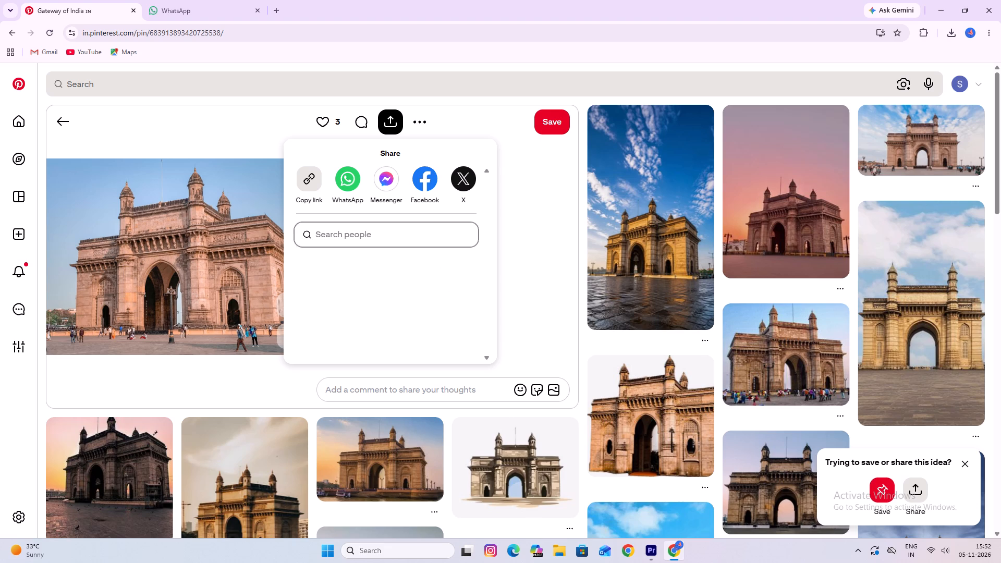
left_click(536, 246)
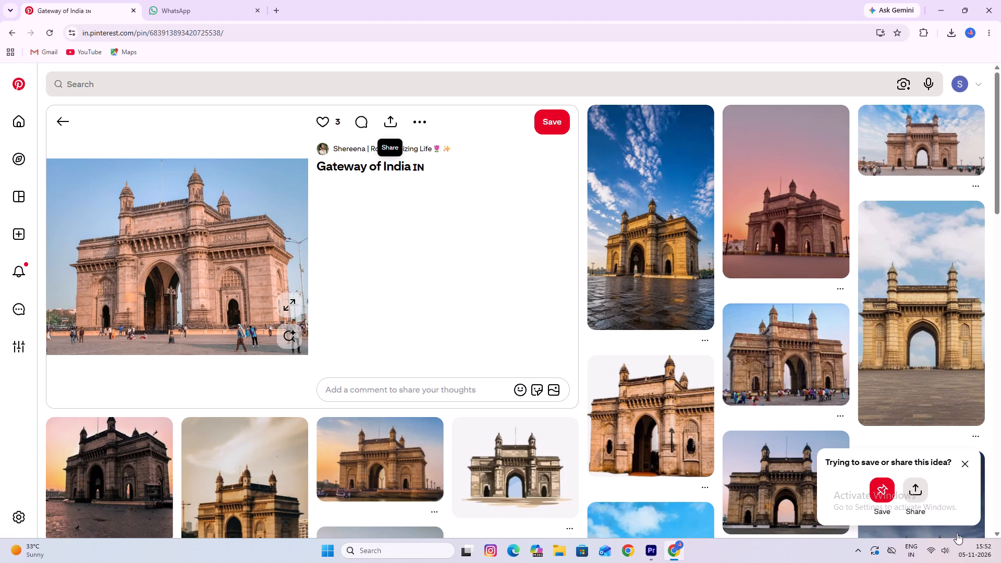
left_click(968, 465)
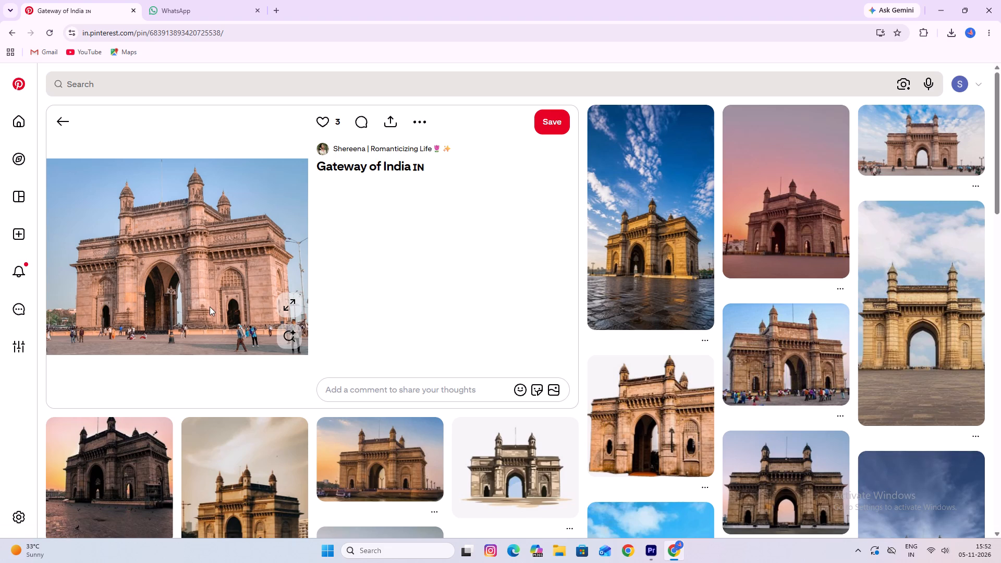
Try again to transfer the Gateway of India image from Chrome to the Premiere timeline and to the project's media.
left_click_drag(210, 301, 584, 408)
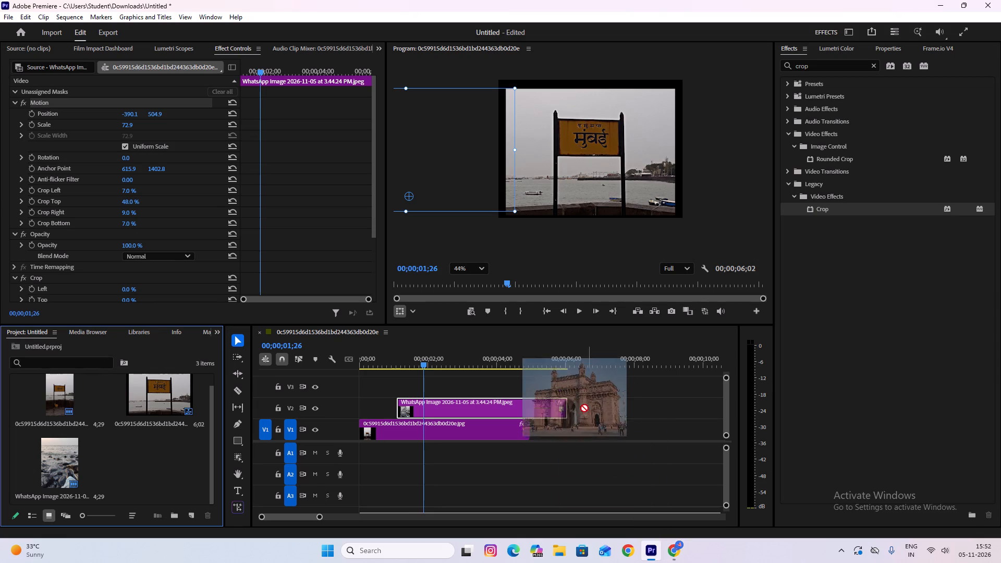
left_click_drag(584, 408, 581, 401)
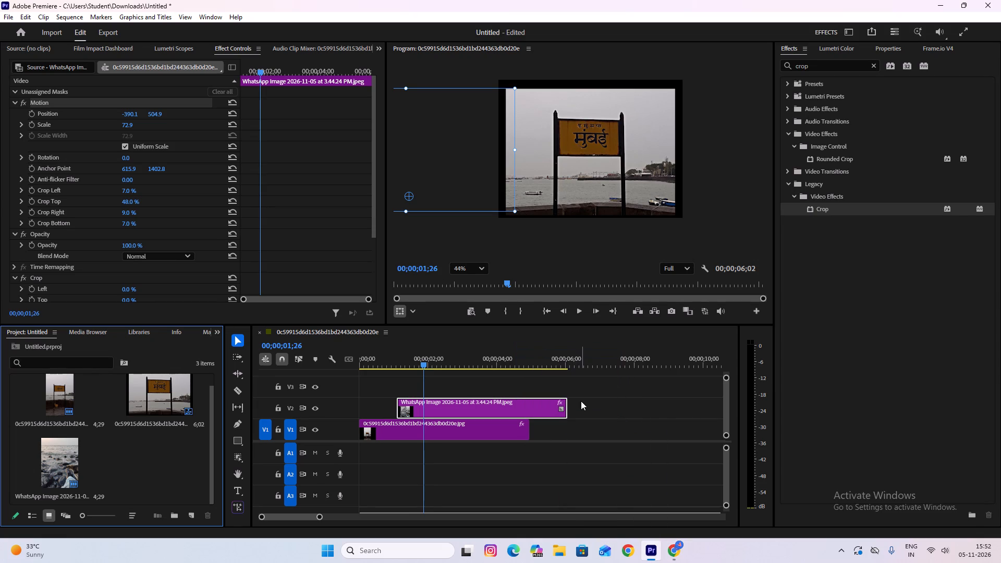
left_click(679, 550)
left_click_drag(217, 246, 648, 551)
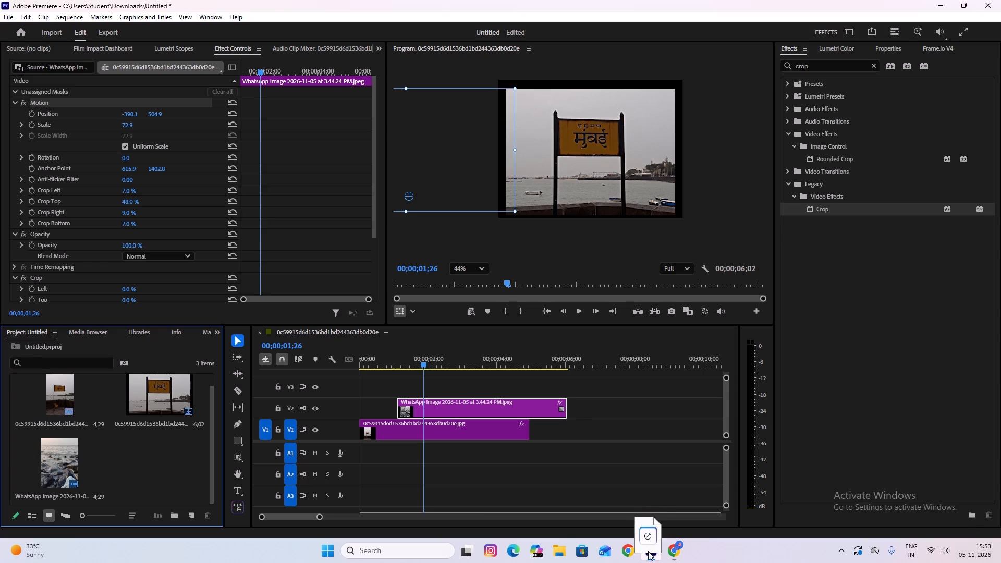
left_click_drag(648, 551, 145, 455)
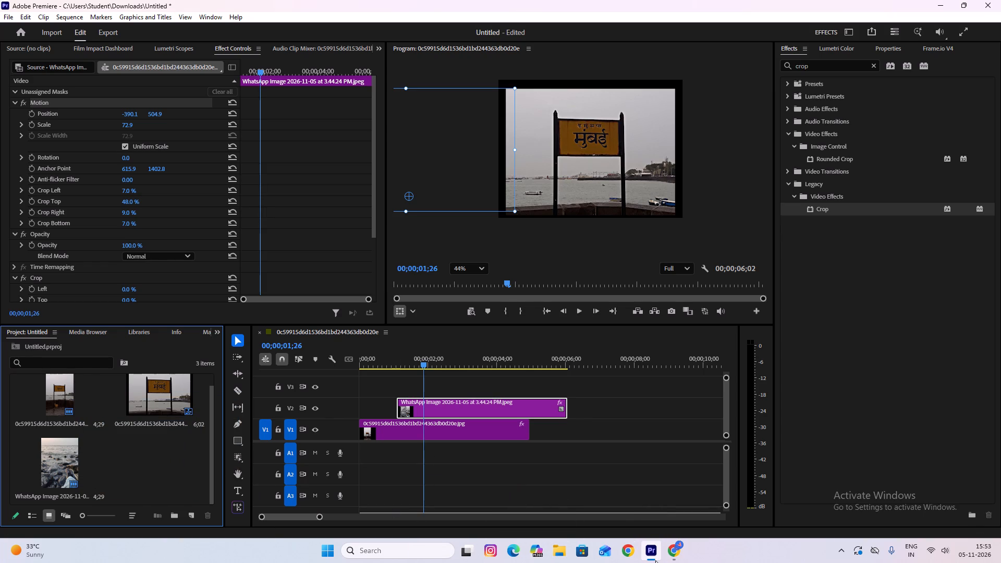
Switch back to Chrome and save the Gateway of India image as a JPEG in the Downloads folder.
left_click(675, 555)
right_click(188, 246)
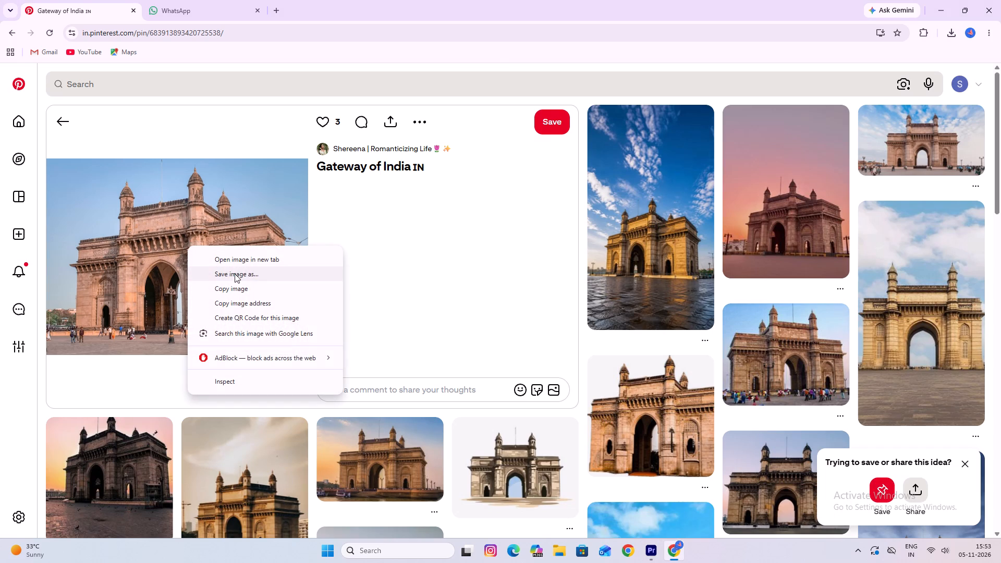
right_click(235, 274)
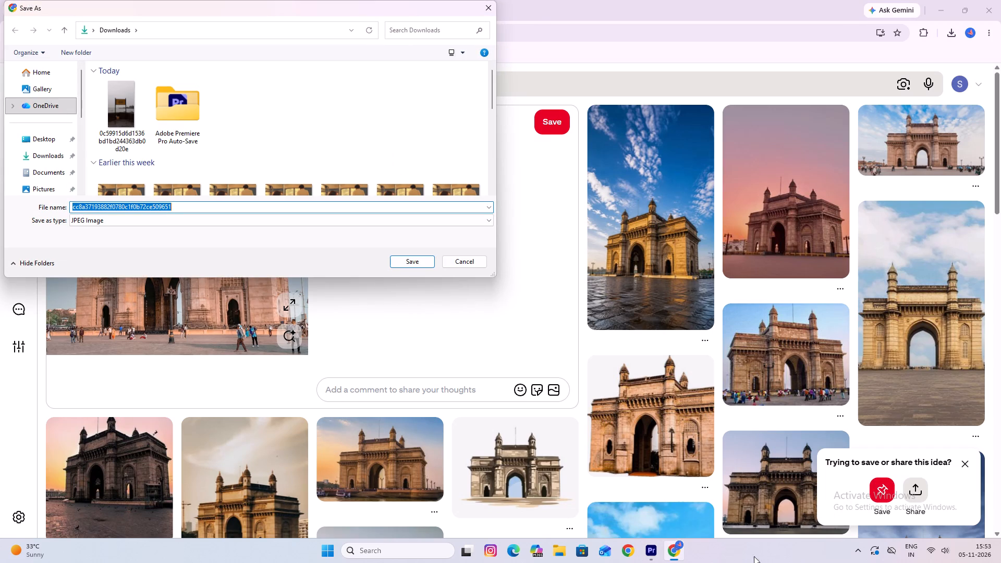
left_click(649, 549)
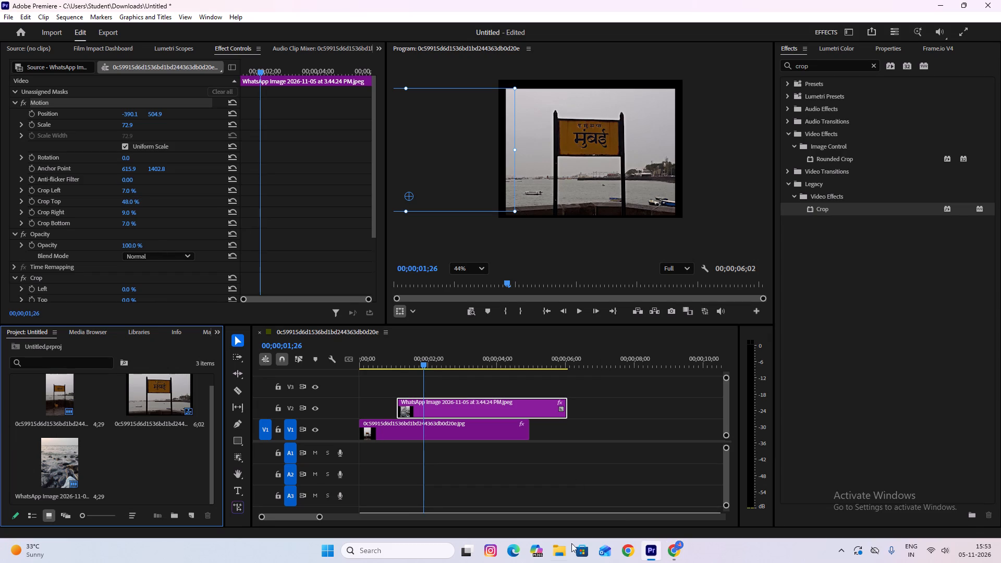
left_click(665, 547)
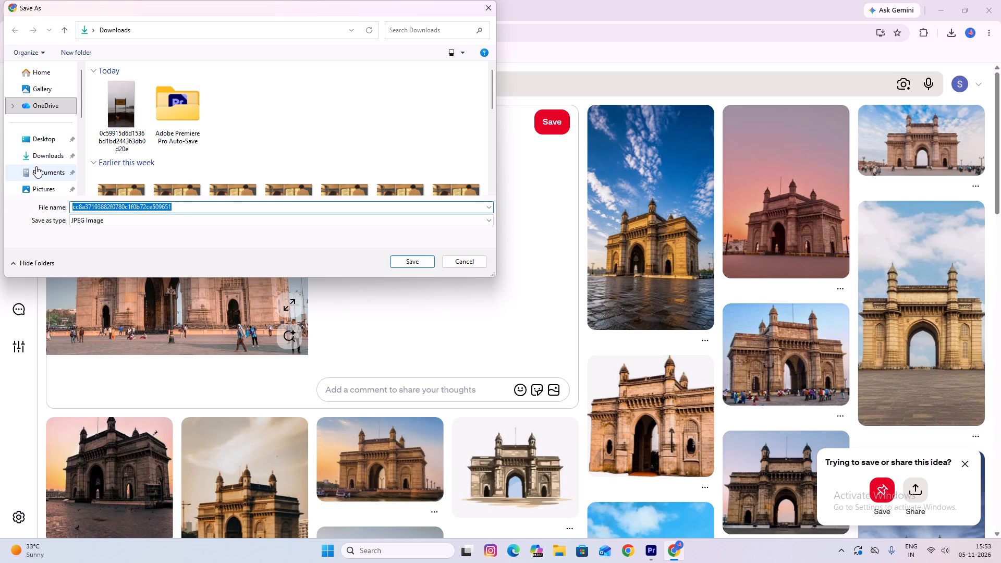
left_click(42, 148)
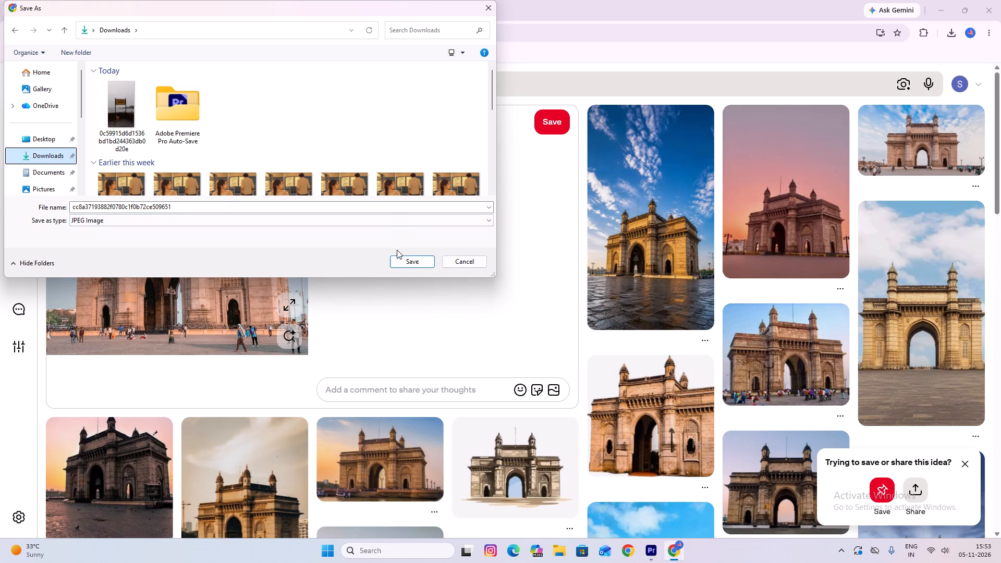
left_click(406, 262)
Switch to Premiere and import the saved Gateway of India image from the Downloads folder into the project.
left_click(650, 553)
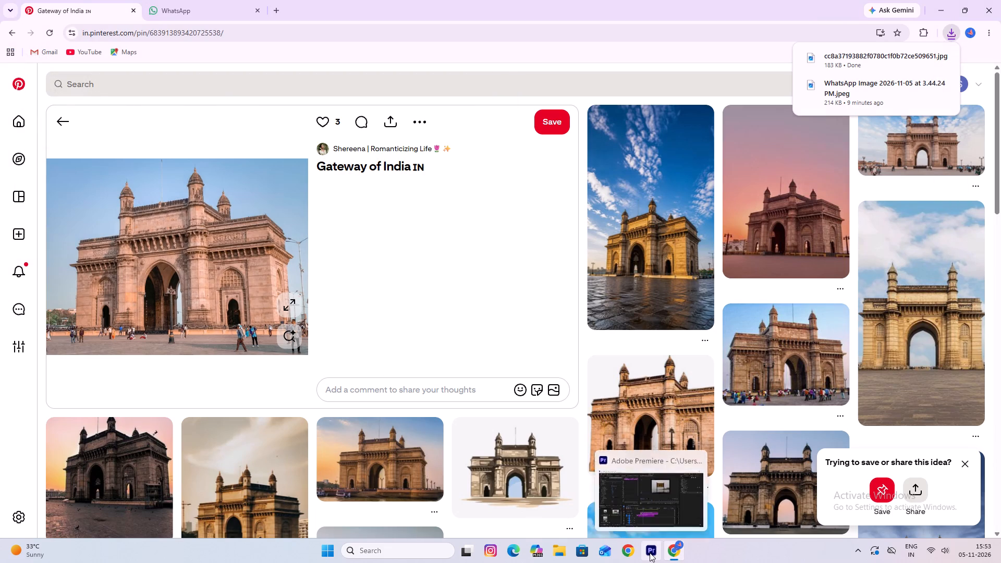
left_click(7, 17)
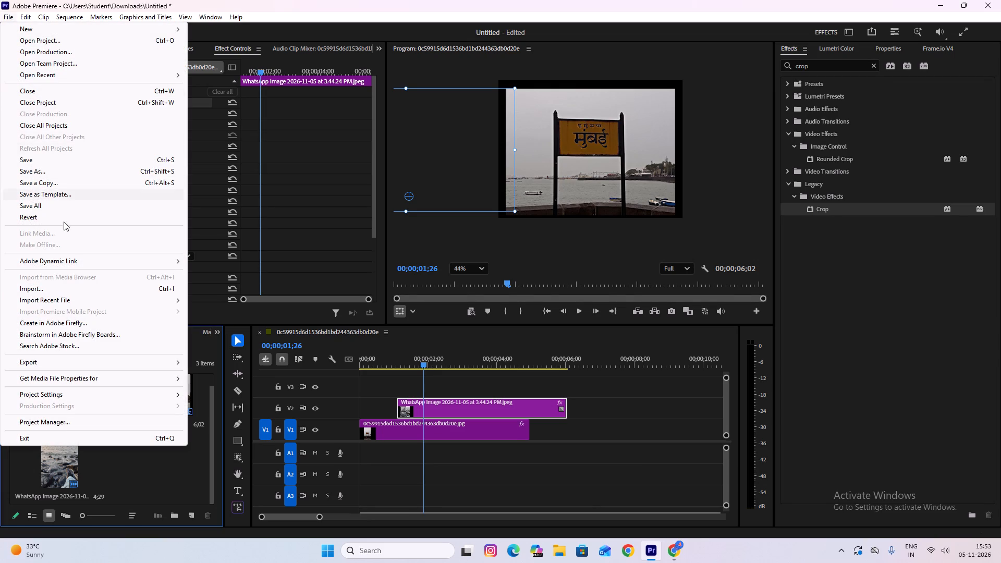
left_click(64, 292)
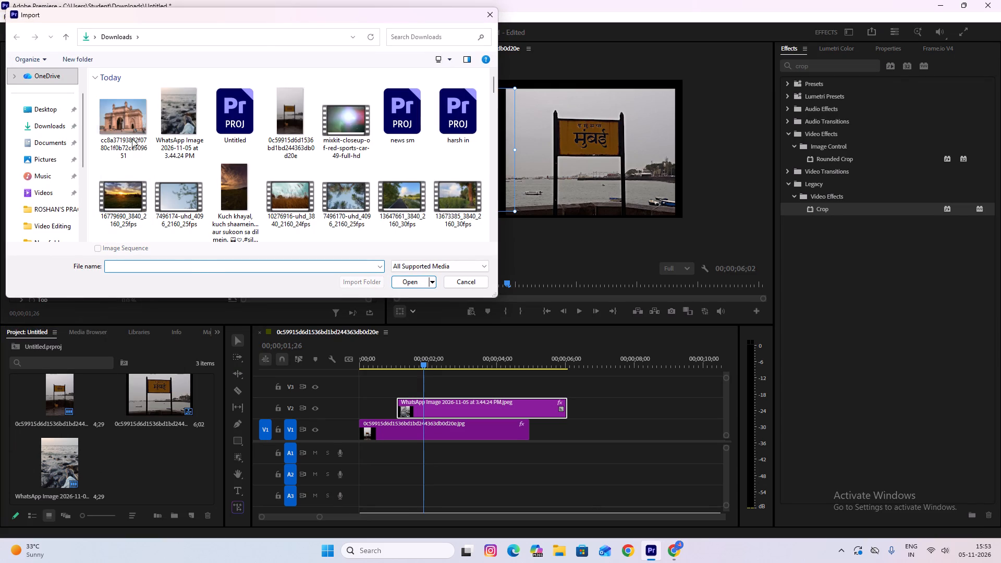
left_click(124, 120)
left_click(417, 280)
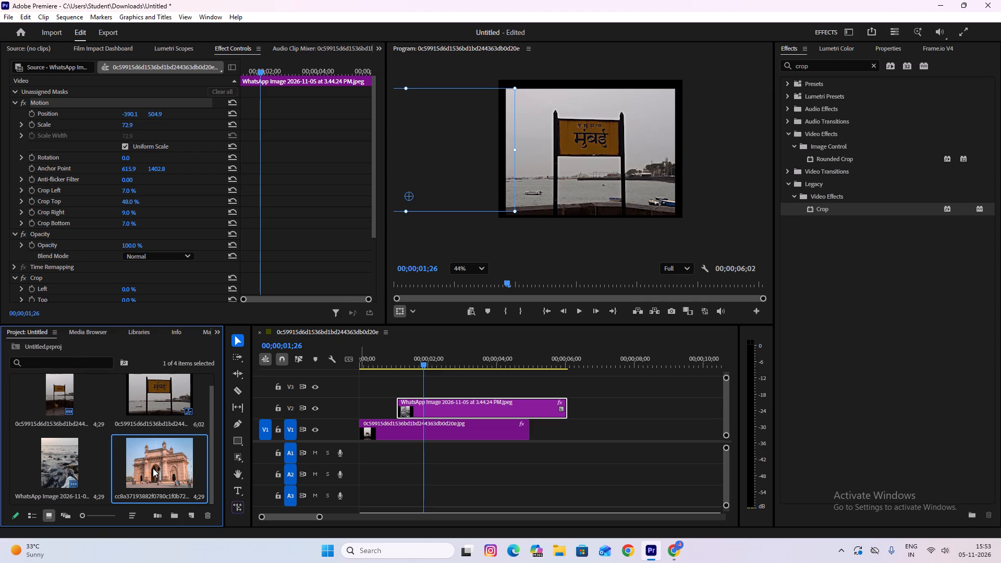
Place the imported Gateway of India image on track V3, starting at about 2 seconds, above the beach-rocks clip.
left_click_drag(153, 468, 421, 385)
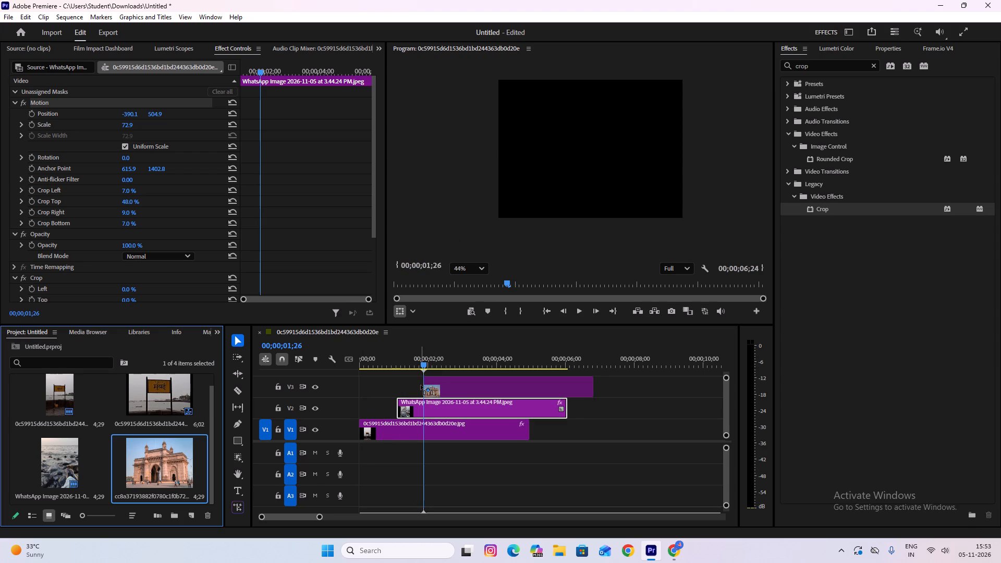
left_click_drag(421, 385, 430, 385)
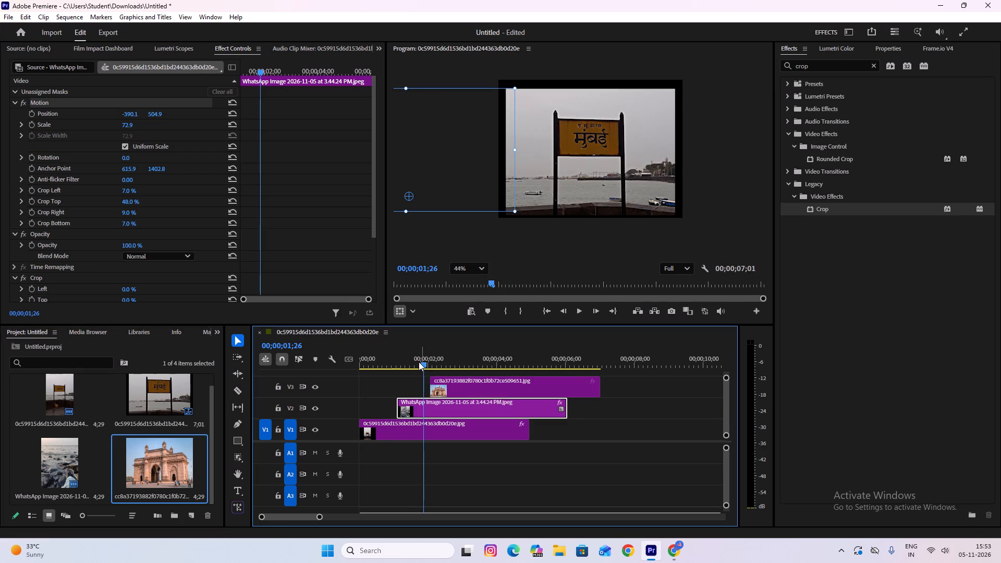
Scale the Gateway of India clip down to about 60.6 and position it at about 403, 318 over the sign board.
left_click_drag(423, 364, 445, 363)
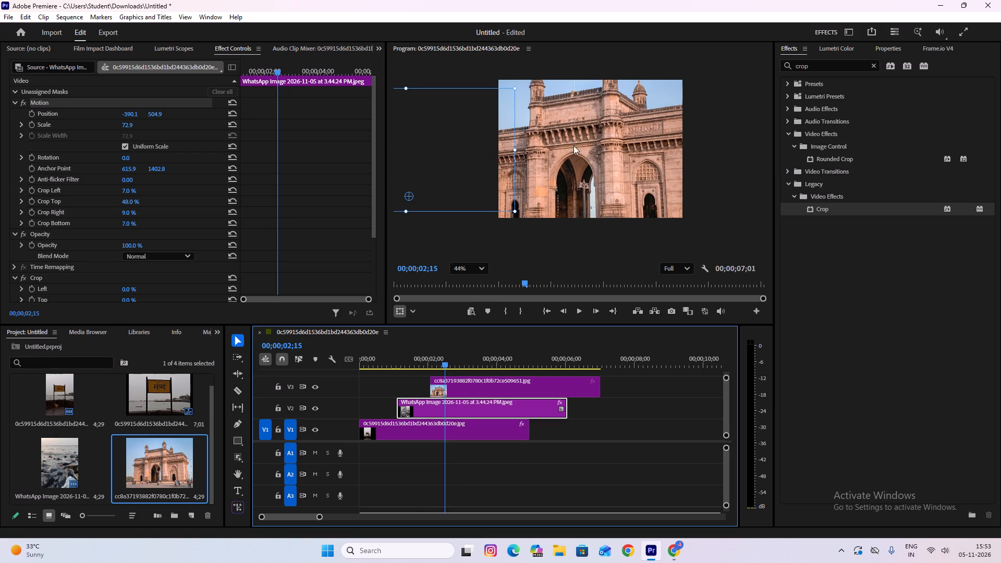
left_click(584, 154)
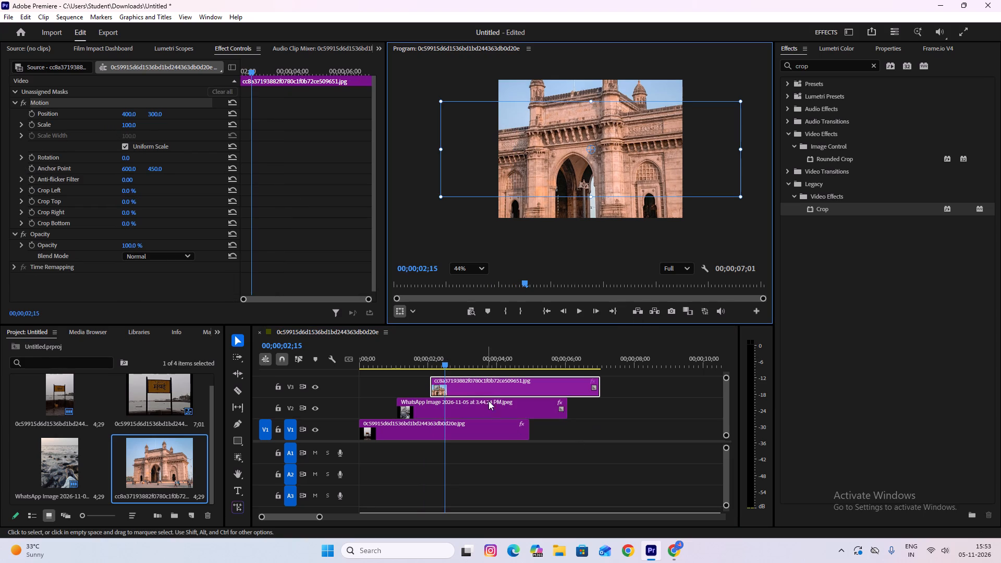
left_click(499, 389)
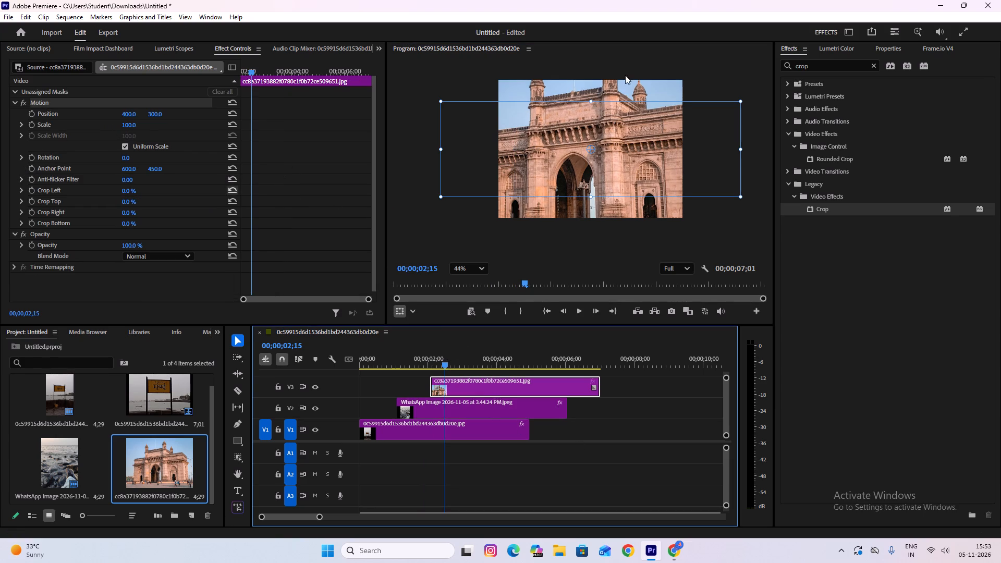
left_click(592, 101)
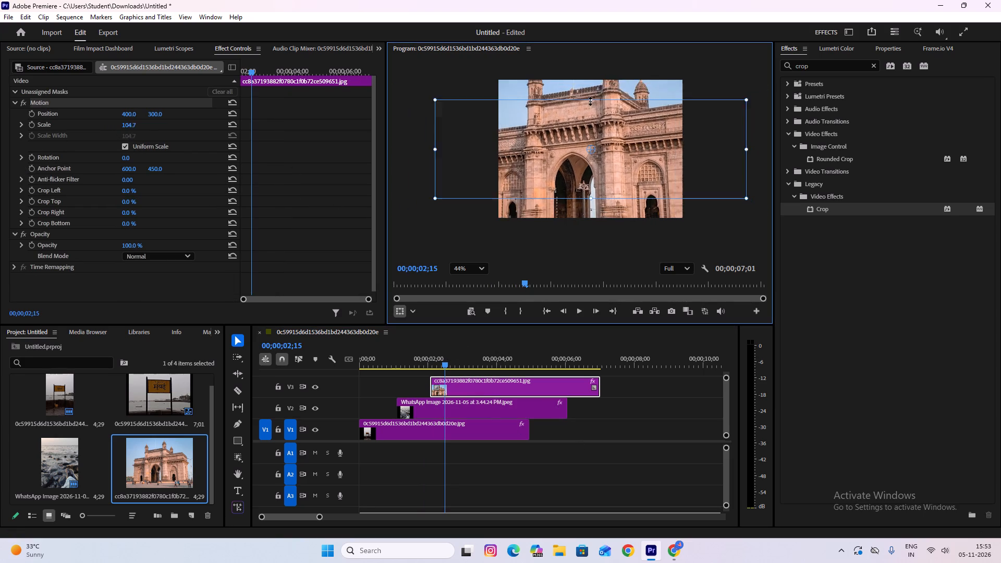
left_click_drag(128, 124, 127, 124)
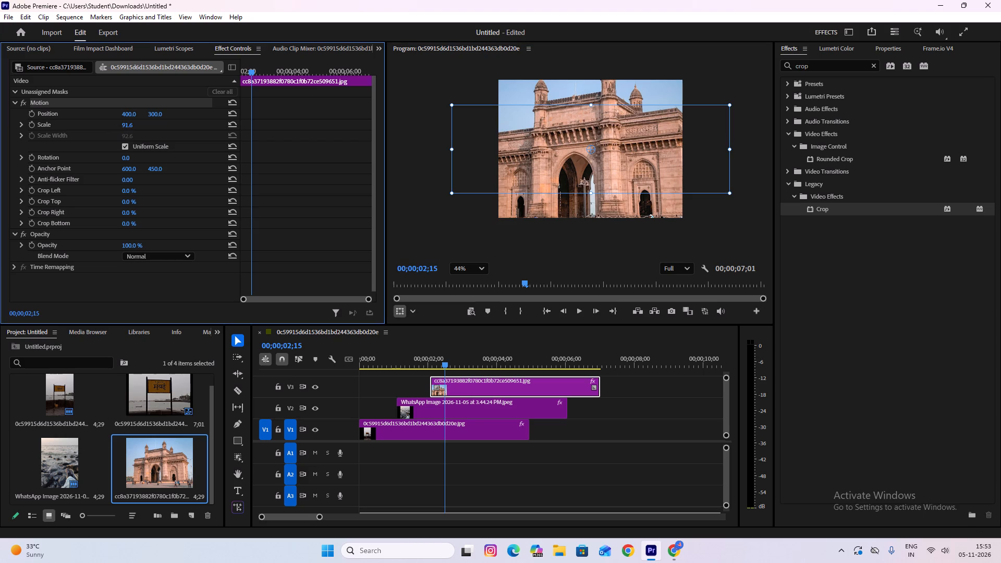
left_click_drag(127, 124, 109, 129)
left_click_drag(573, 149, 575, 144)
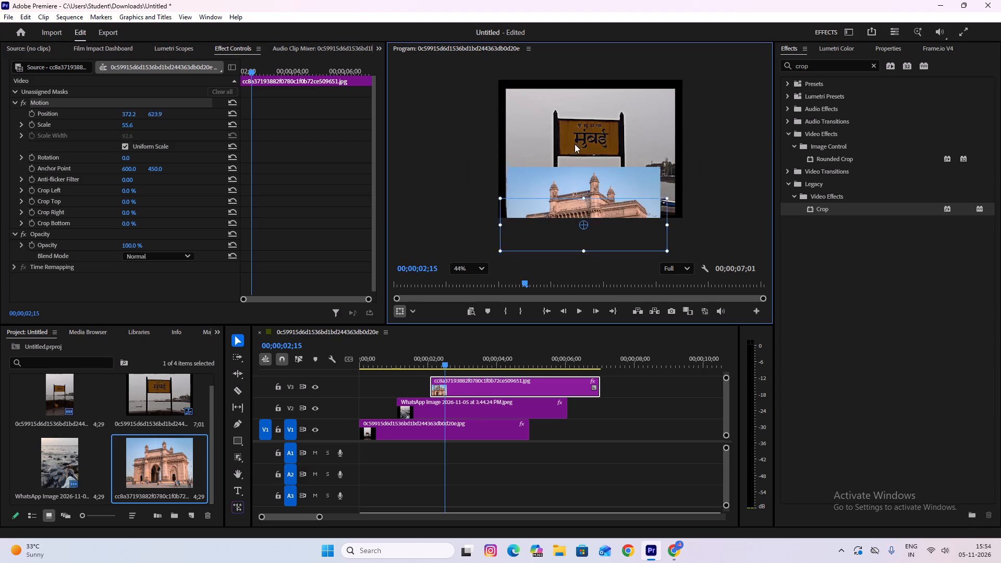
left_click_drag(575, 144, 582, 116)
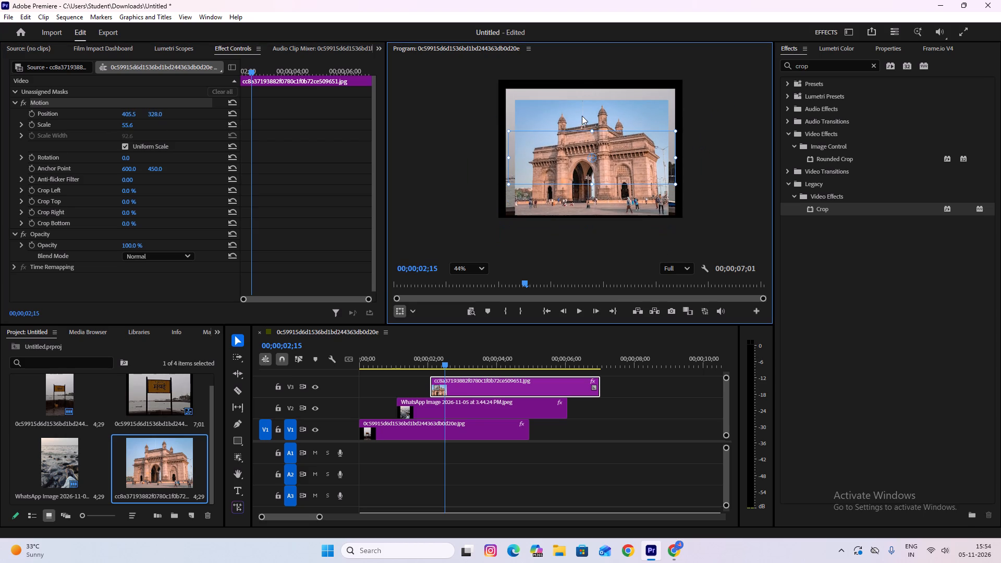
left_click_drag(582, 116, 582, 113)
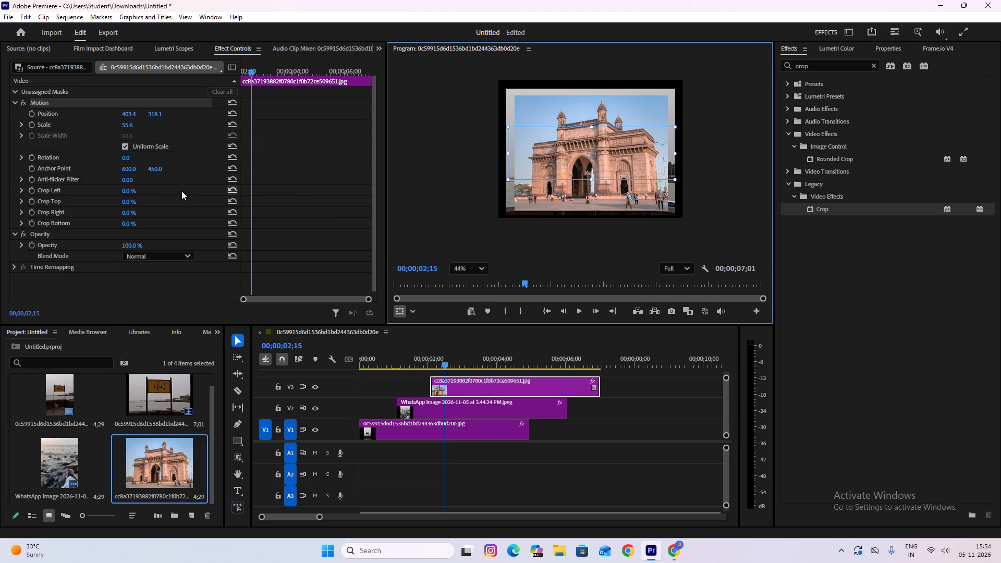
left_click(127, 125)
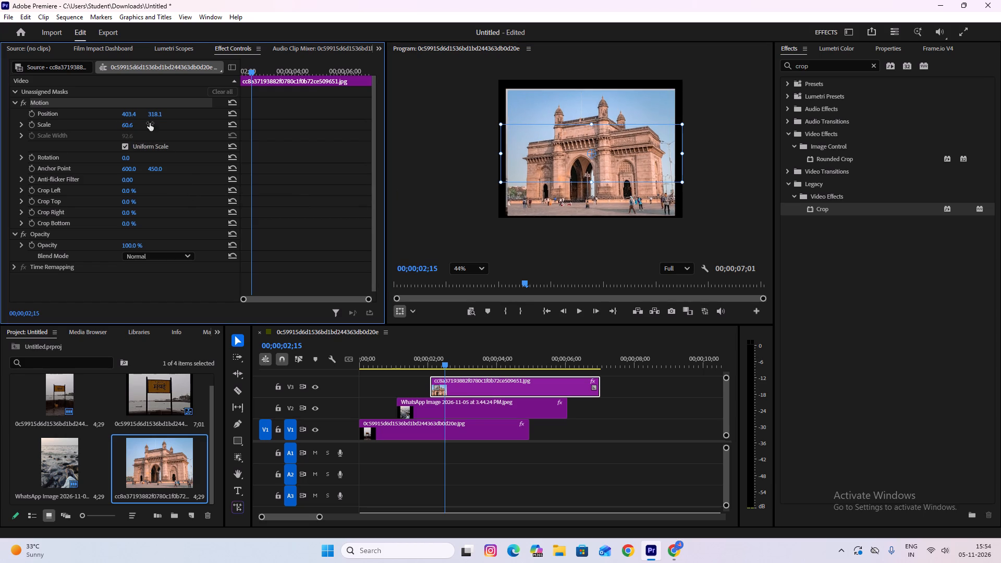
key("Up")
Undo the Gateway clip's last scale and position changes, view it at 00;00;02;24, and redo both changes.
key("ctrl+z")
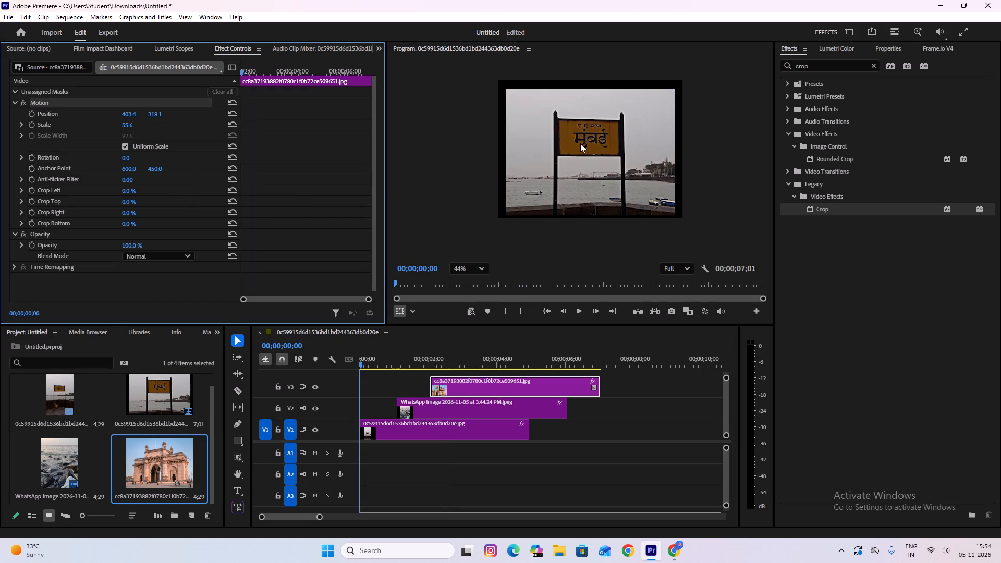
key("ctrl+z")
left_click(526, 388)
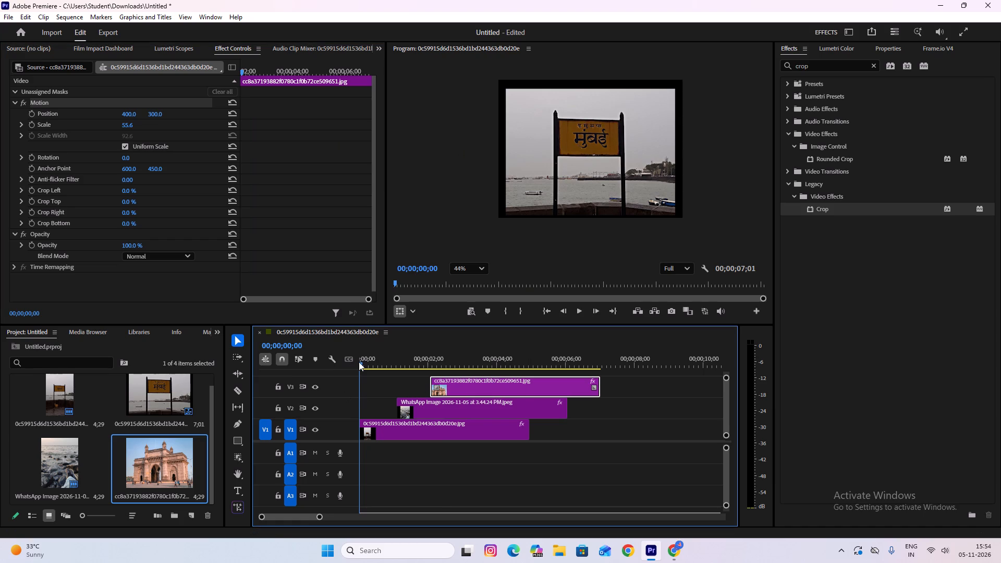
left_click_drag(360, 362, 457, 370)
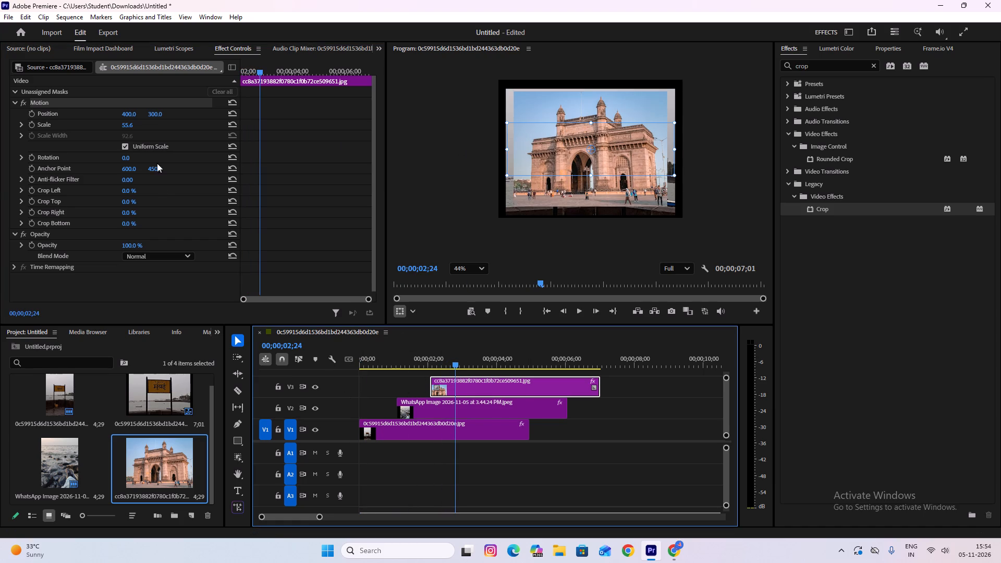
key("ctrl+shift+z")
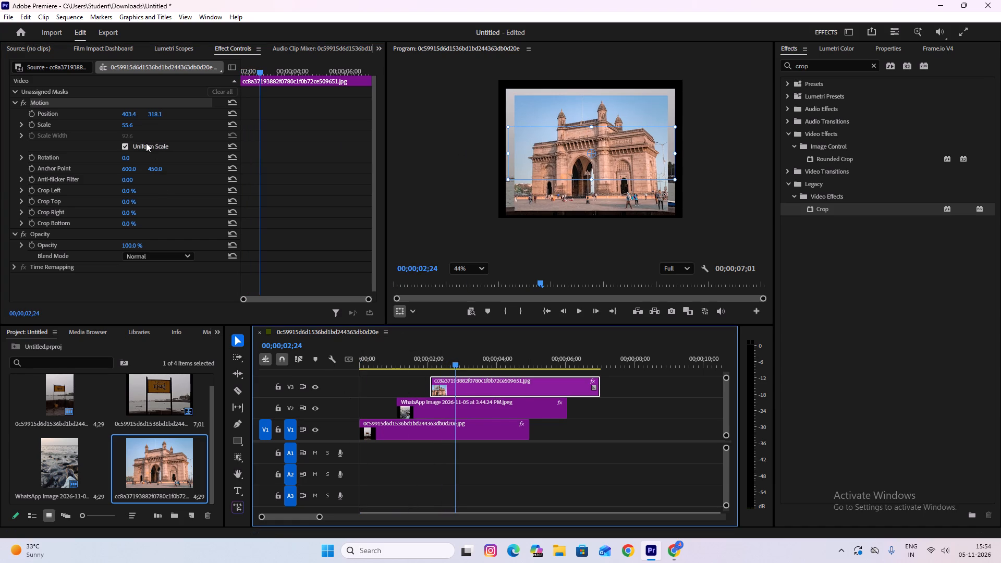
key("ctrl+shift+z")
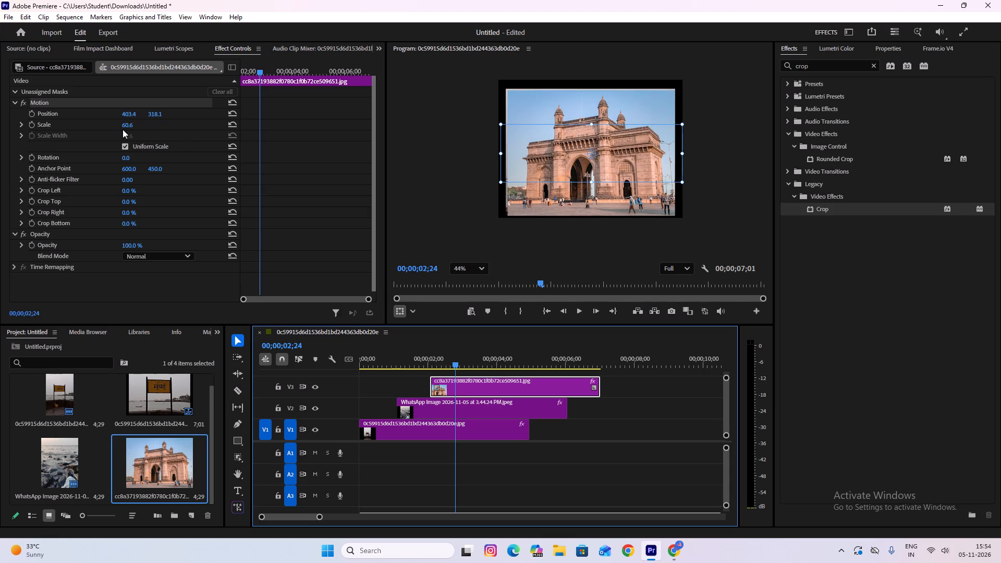
Set the Gateway of India clip's scale to 60% and its position to 400, 308.
left_click(883, 44)
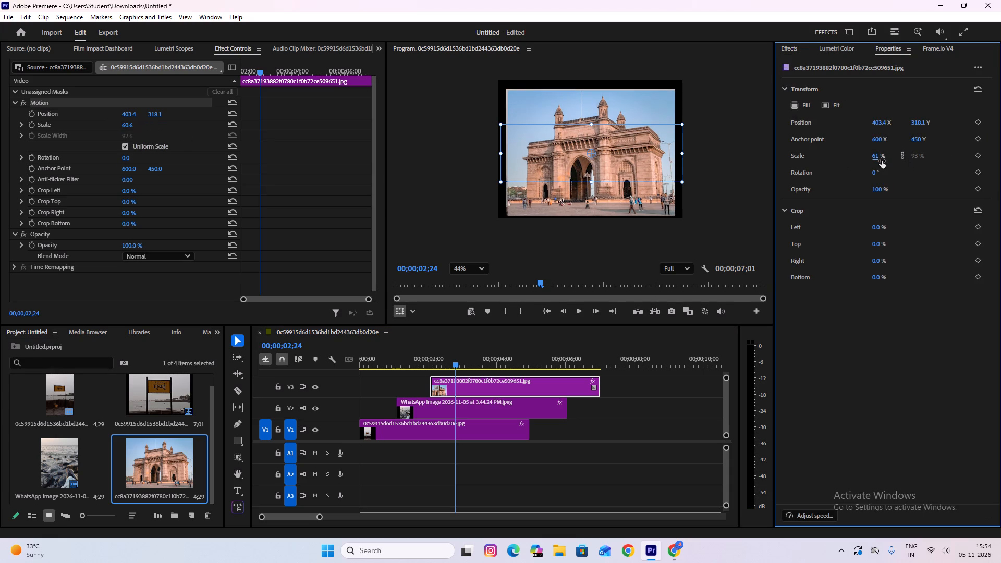
left_click(876, 156)
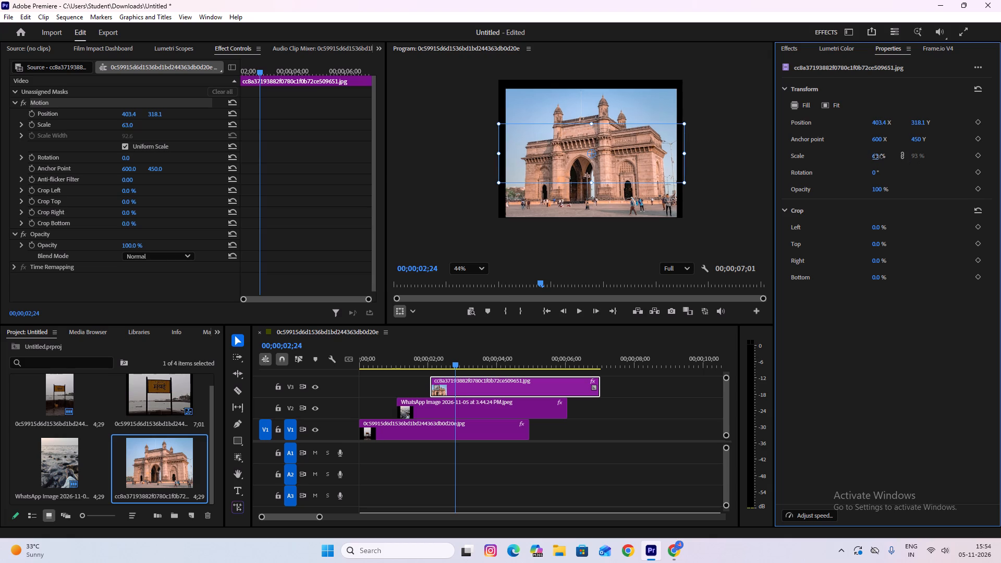
left_click(877, 124)
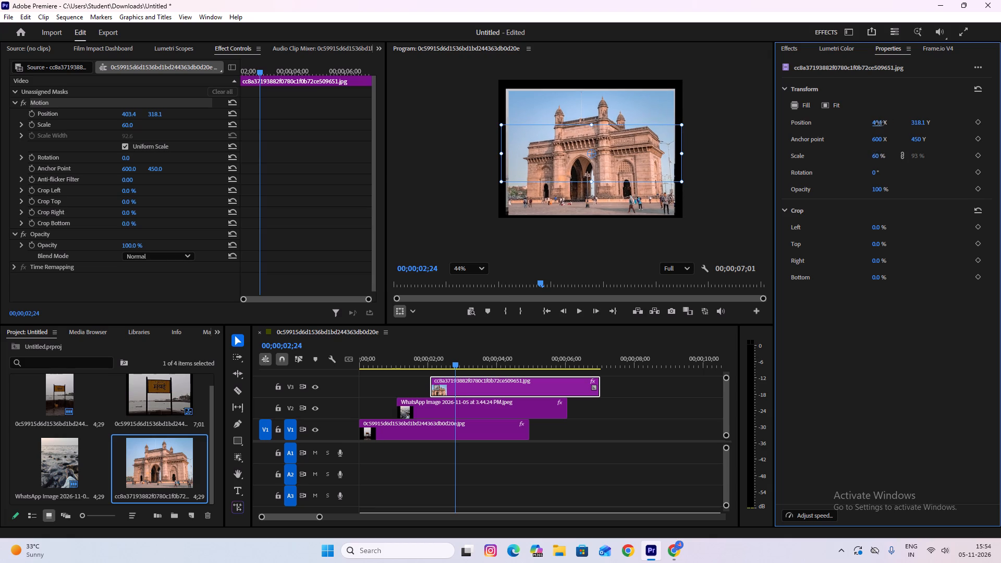
left_click(914, 123)
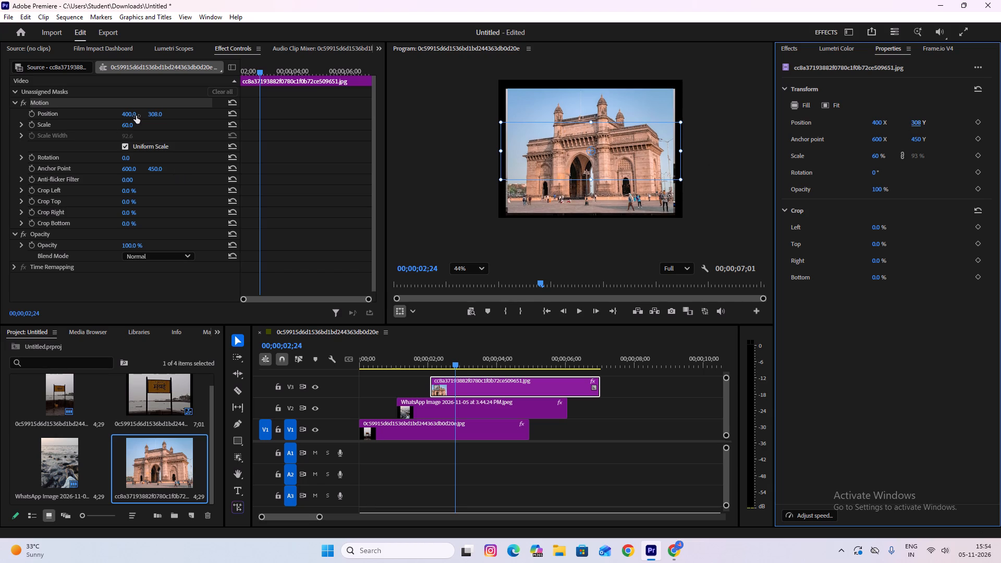
Move the Gateway of India clip up out of the frame to a vertical position of -302.
left_click_drag(155, 113, 80, 82)
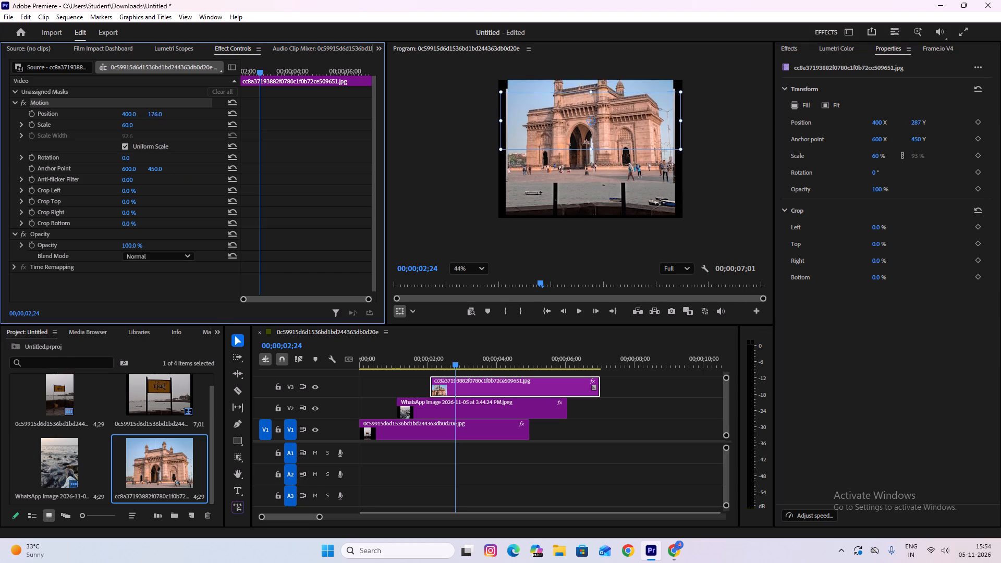
left_click_drag(80, 82, 11, 76)
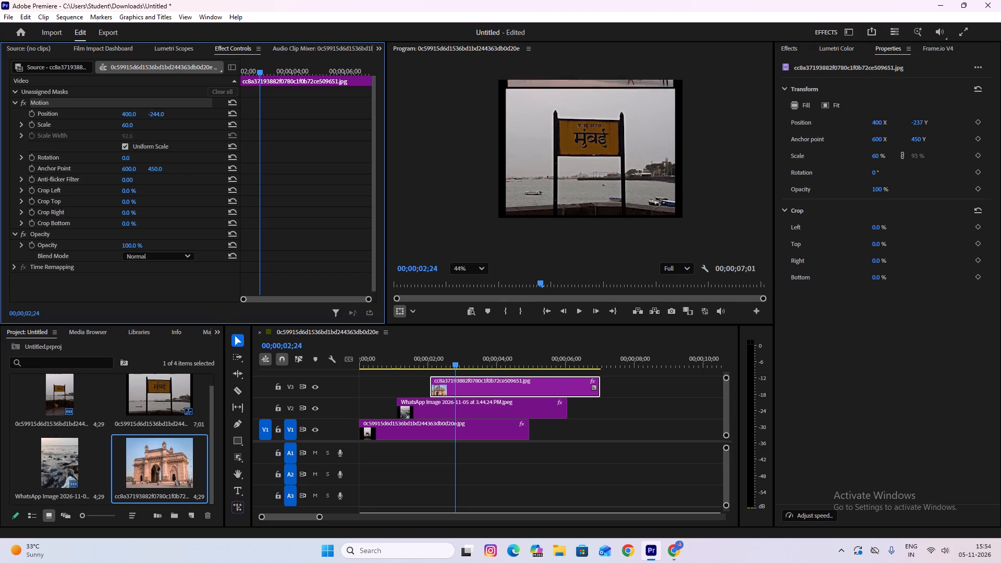
left_click_drag(11, 76, 141, 111)
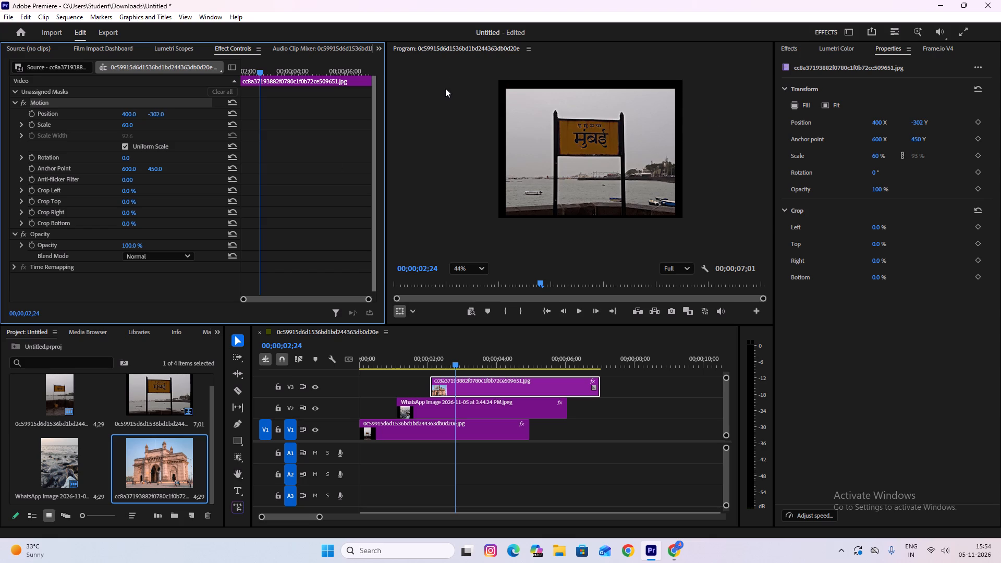
Switch to Chrome, leave the Gateway of India pin, and search Pinterest for "csmt".
left_click(673, 552)
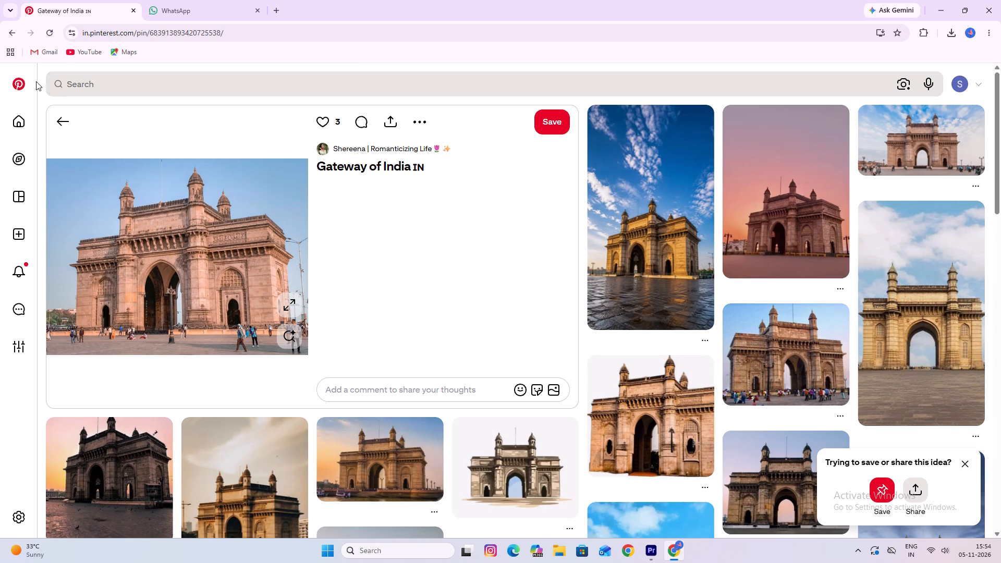
left_click(65, 121)
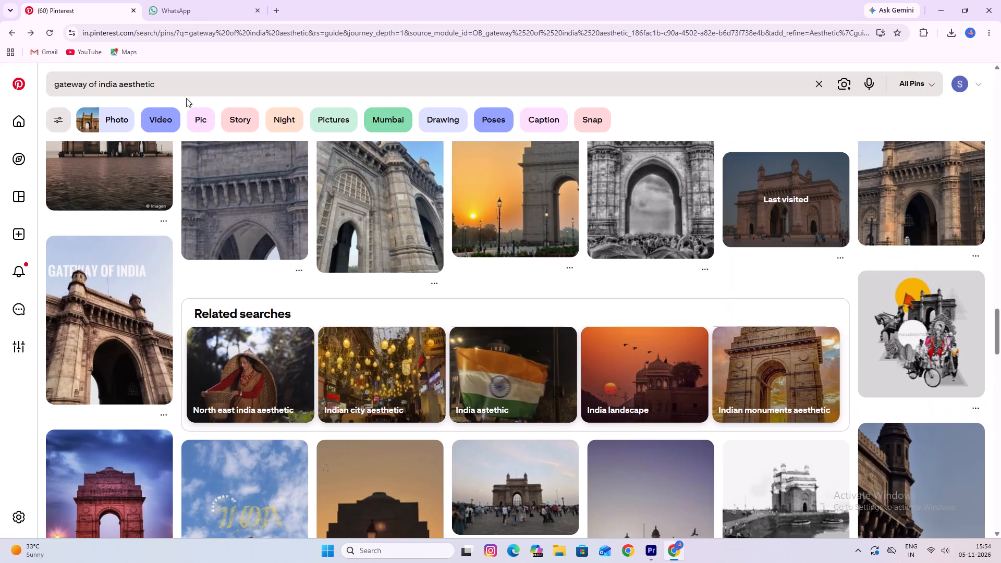
left_click_drag(185, 86, 25, 88)
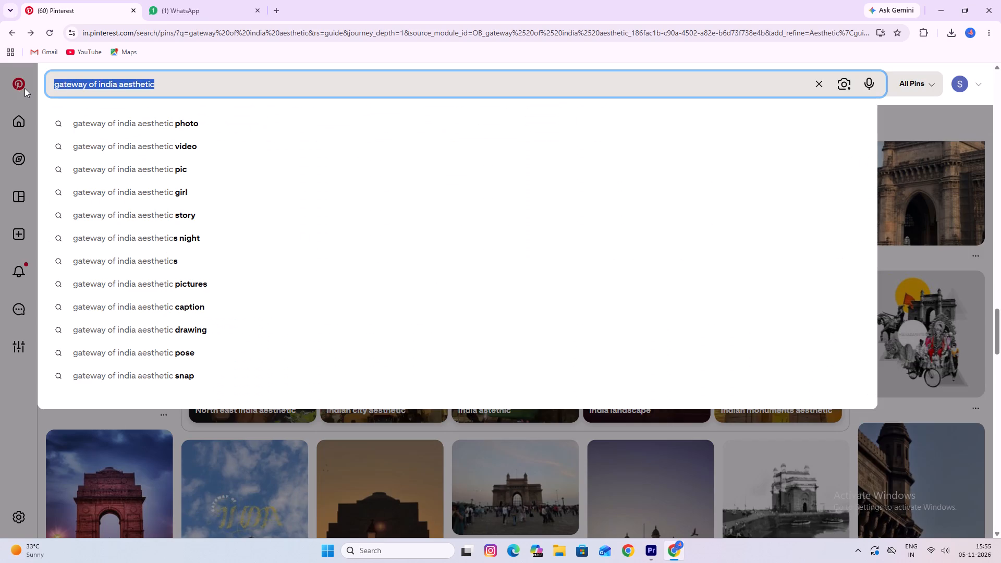
type("csmt")
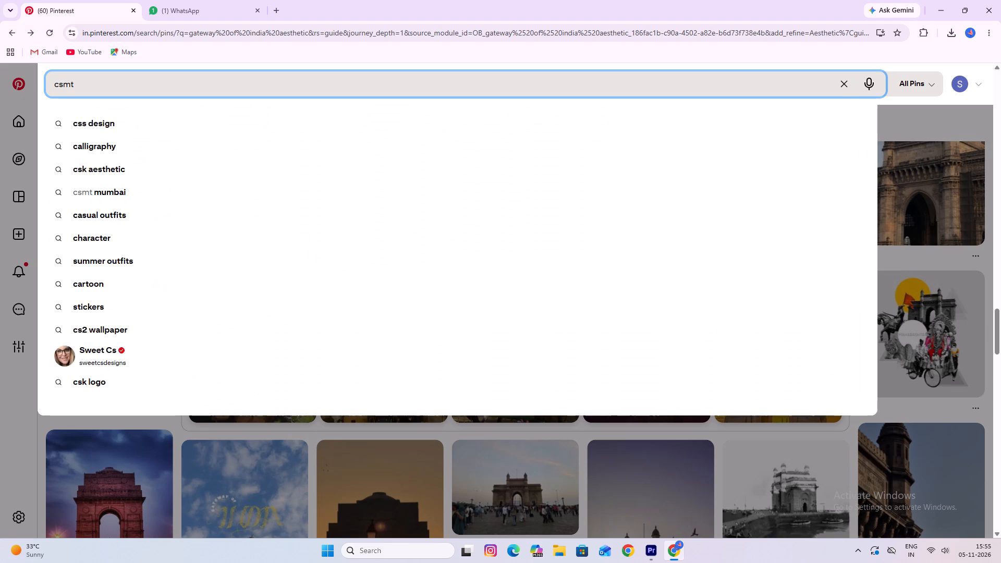
key("Return")
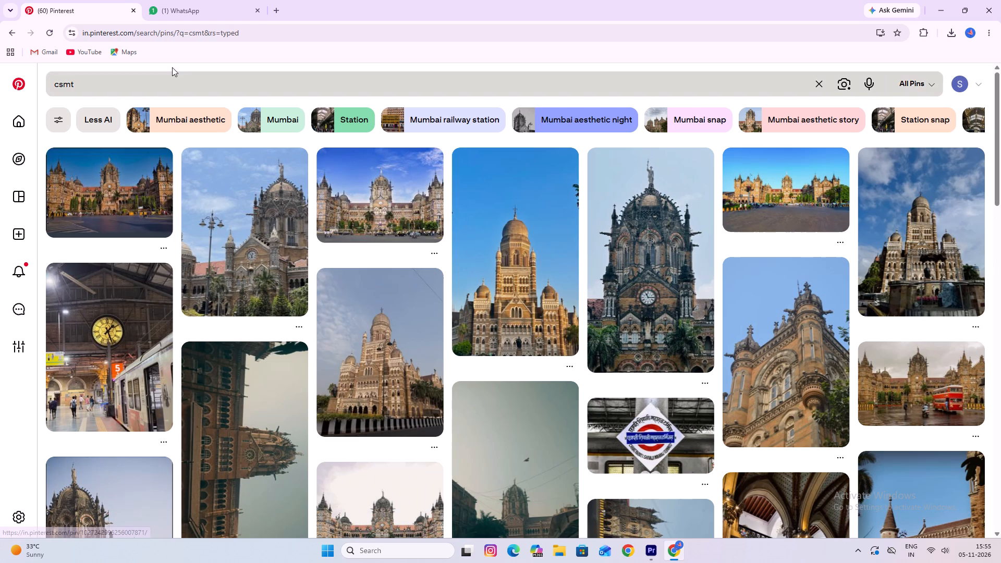
Refine the Pinterest search to "csmt at night" and look through the resulting pictures.
left_click(160, 91)
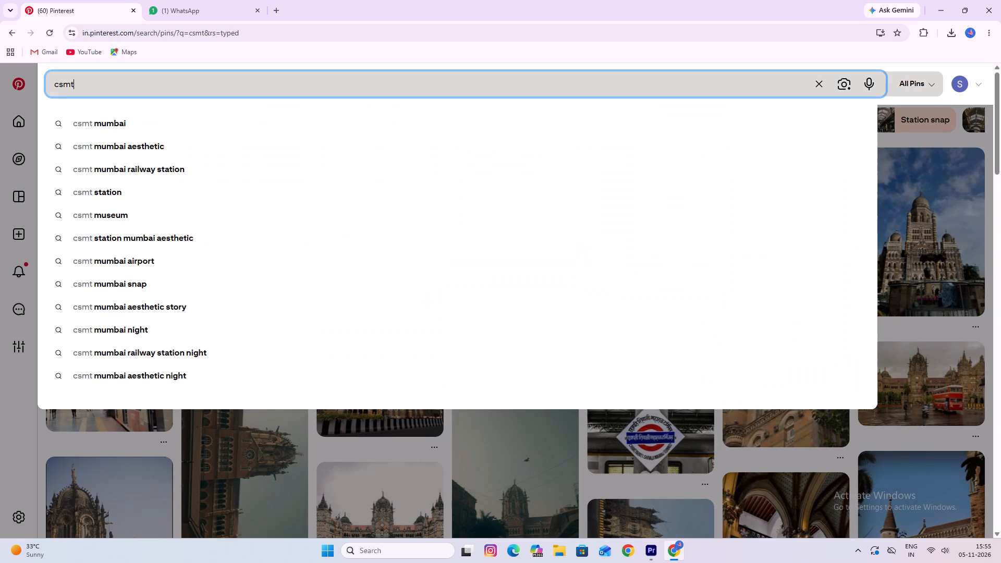
key("space")
type("at night")
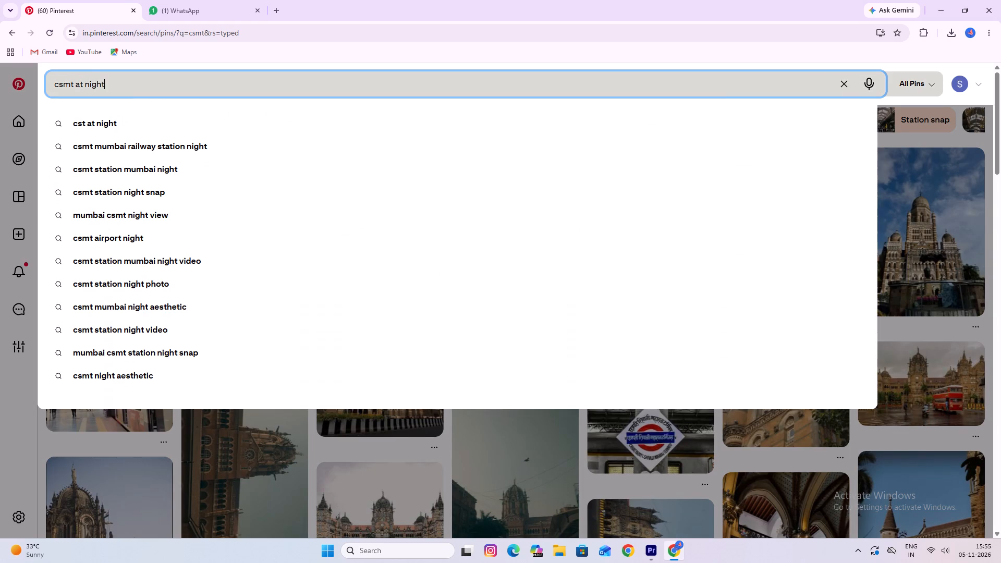
key("space")
key("Return")
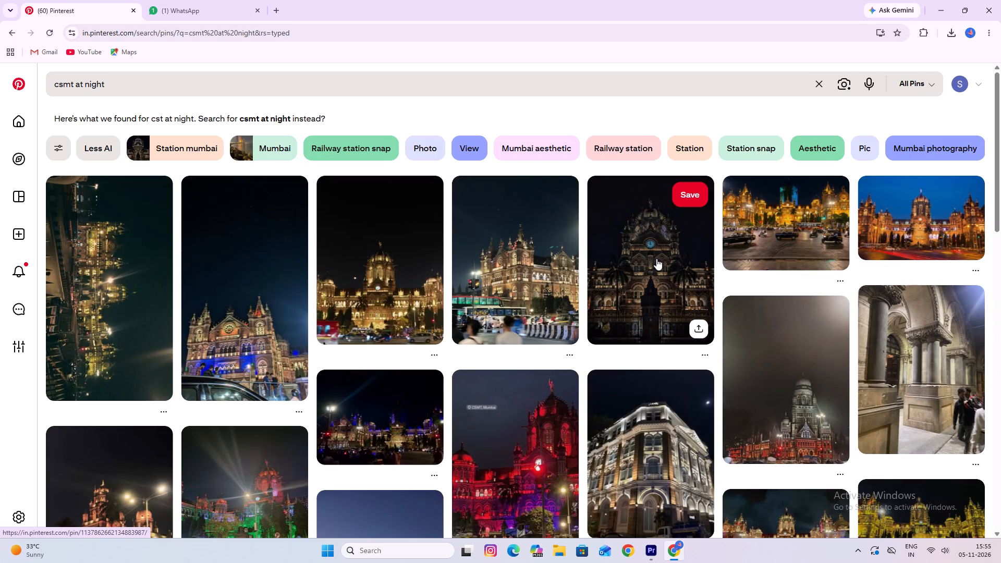
scroll(779, 352, "down", 3)
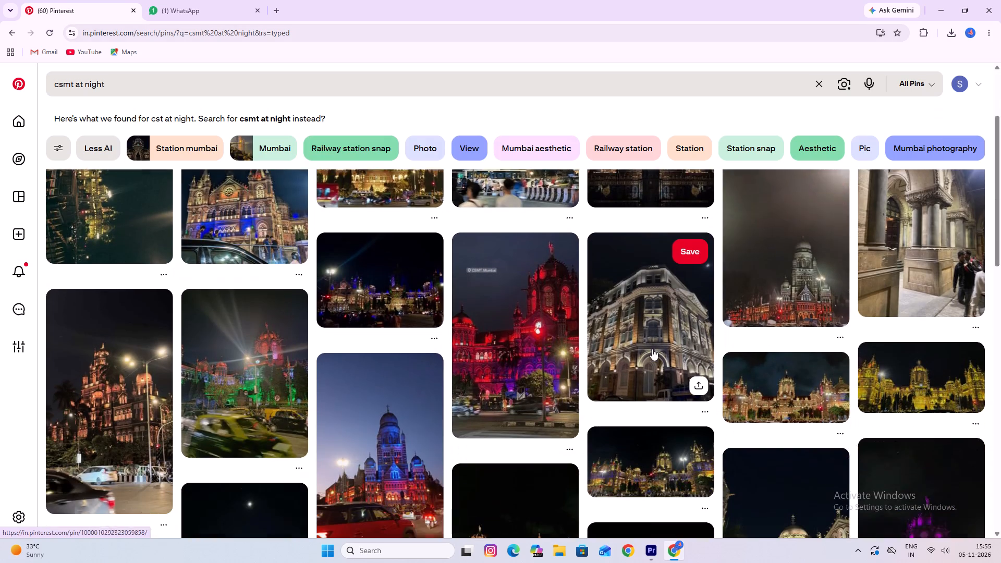
Look through more "csmt at night" results and open the wide landscape pin showing the lit CSMT building against a black sky.
scroll(588, 315, "down", 3)
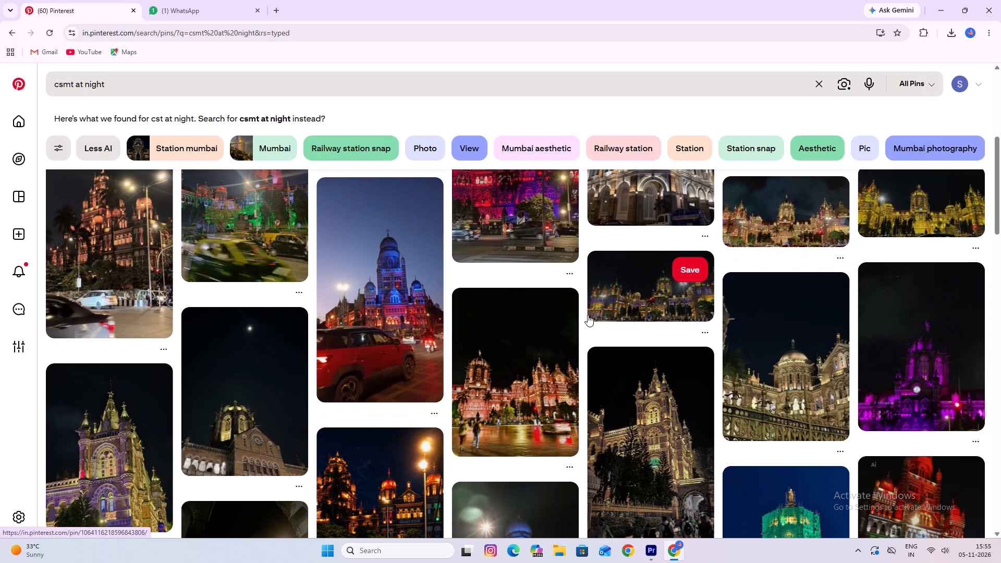
scroll(908, 381, "down", 1)
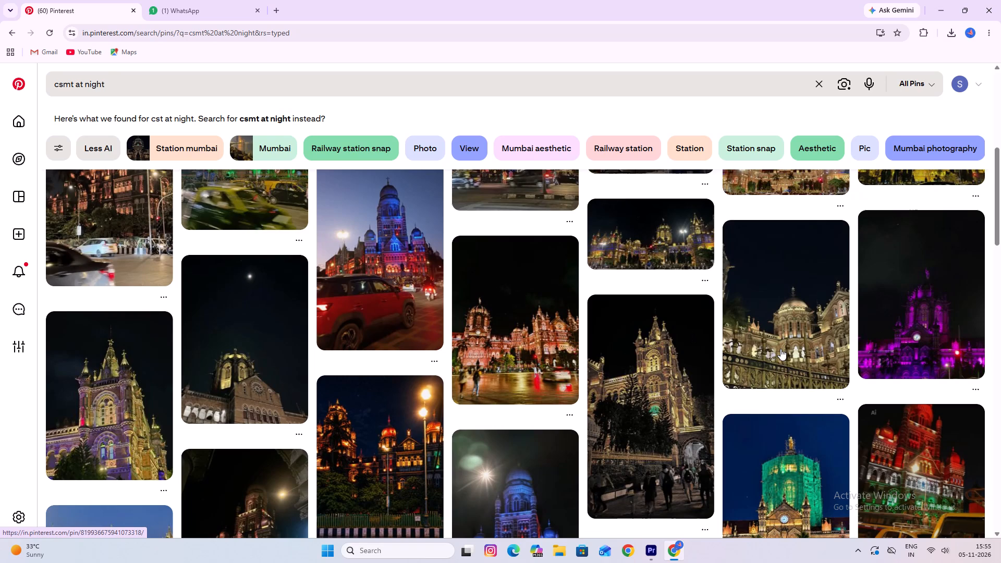
scroll(780, 349, "down", 9)
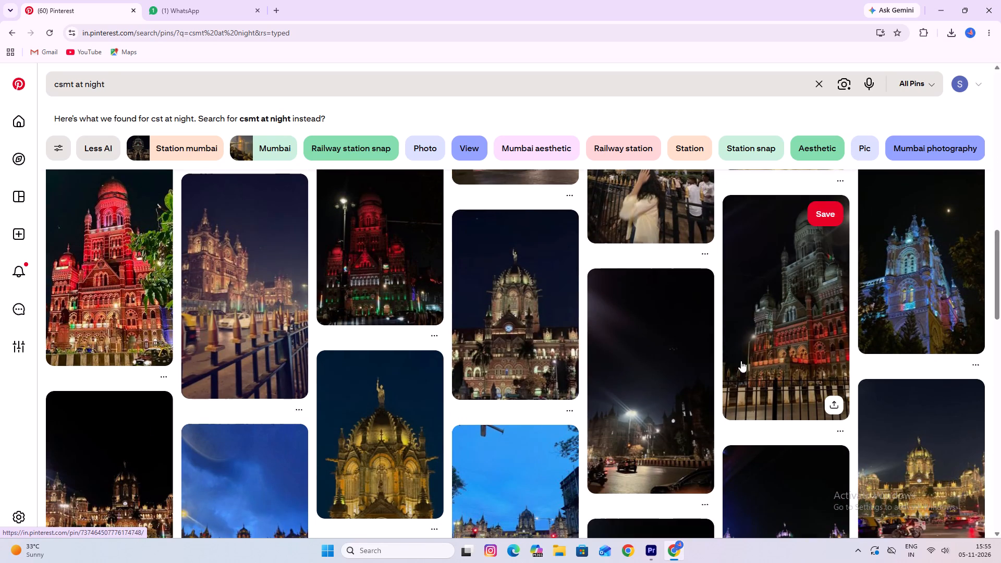
scroll(672, 333, "down", 4)
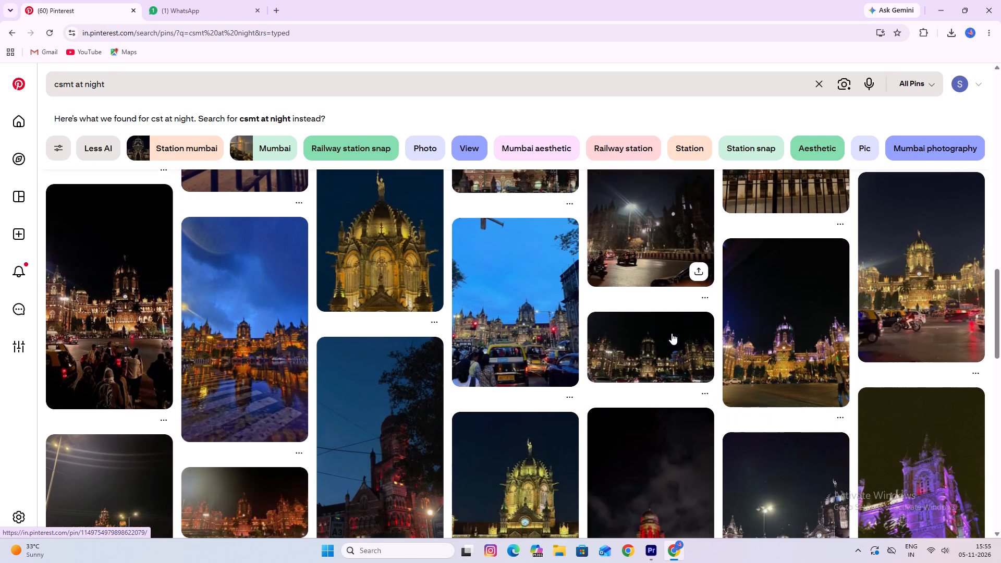
left_click(638, 349)
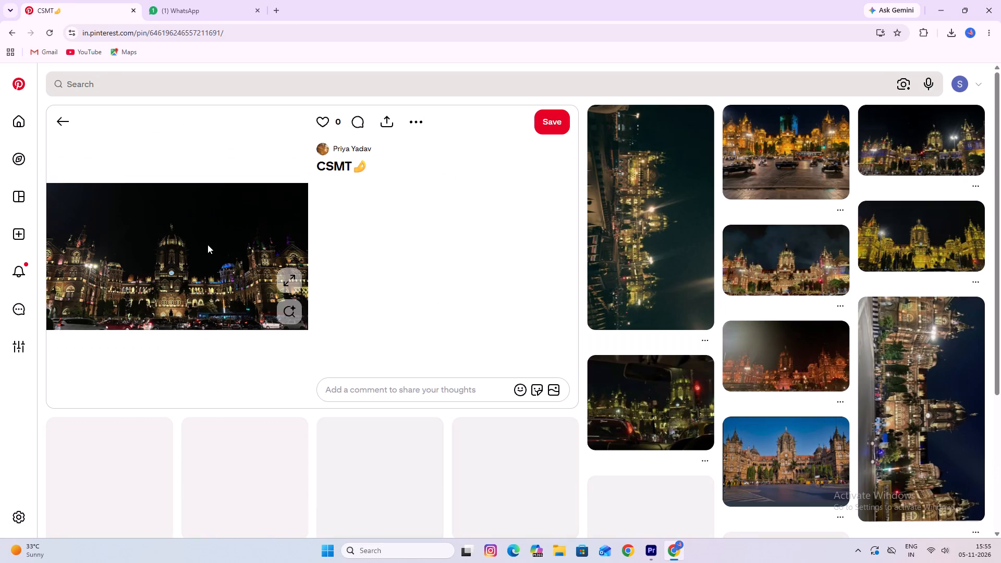
Look over the related CSMT pictures, return to the opened pin, and save its image as a JPEG in the Downloads folder.
scroll(728, 263, "down", 4)
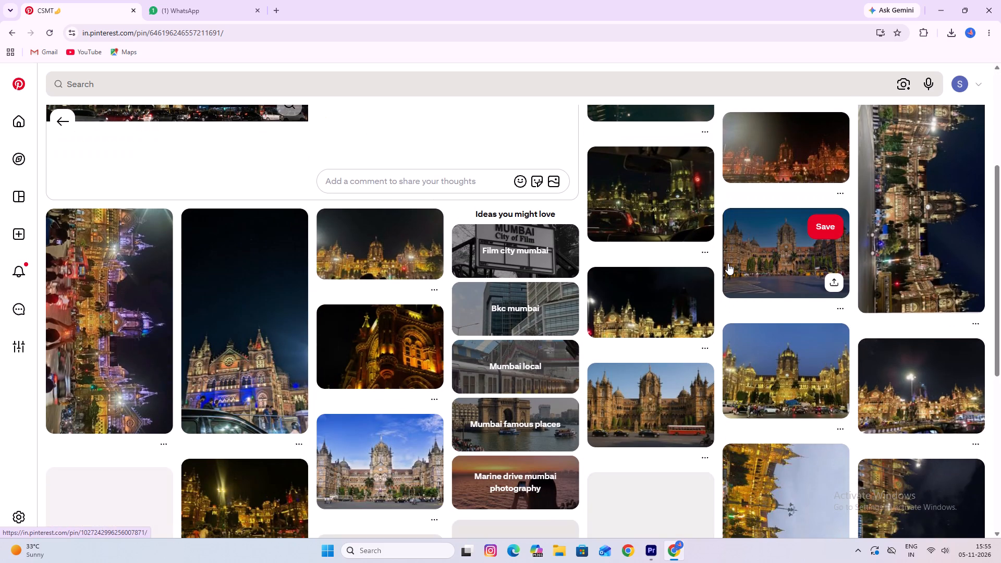
scroll(728, 263, "down", 4)
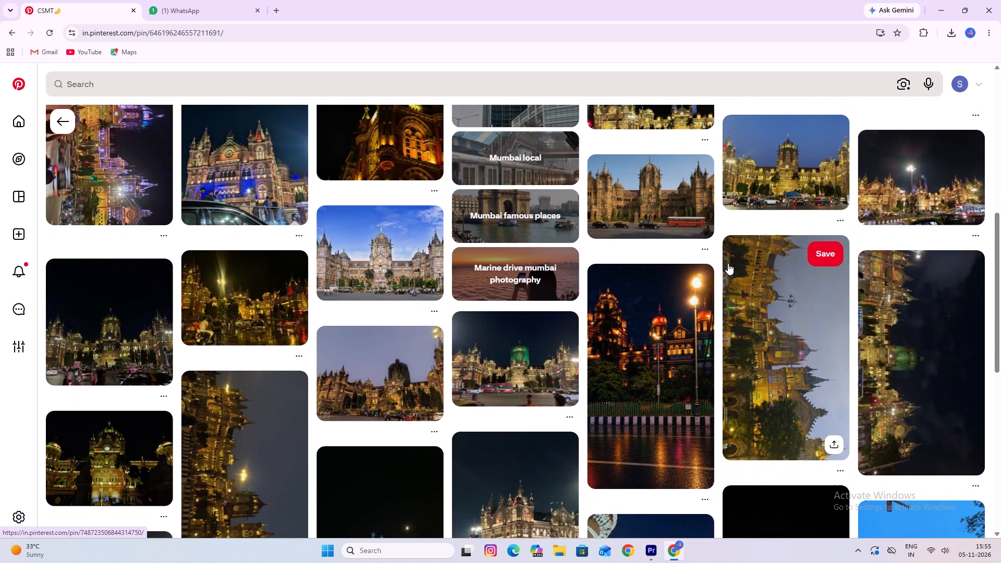
scroll(728, 263, "down", 1)
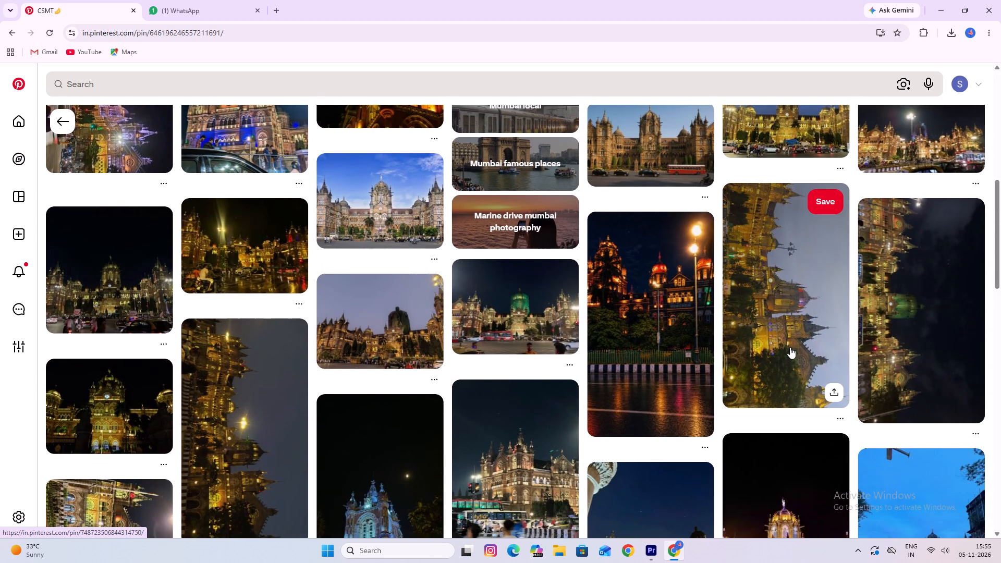
scroll(790, 347, "up", 14)
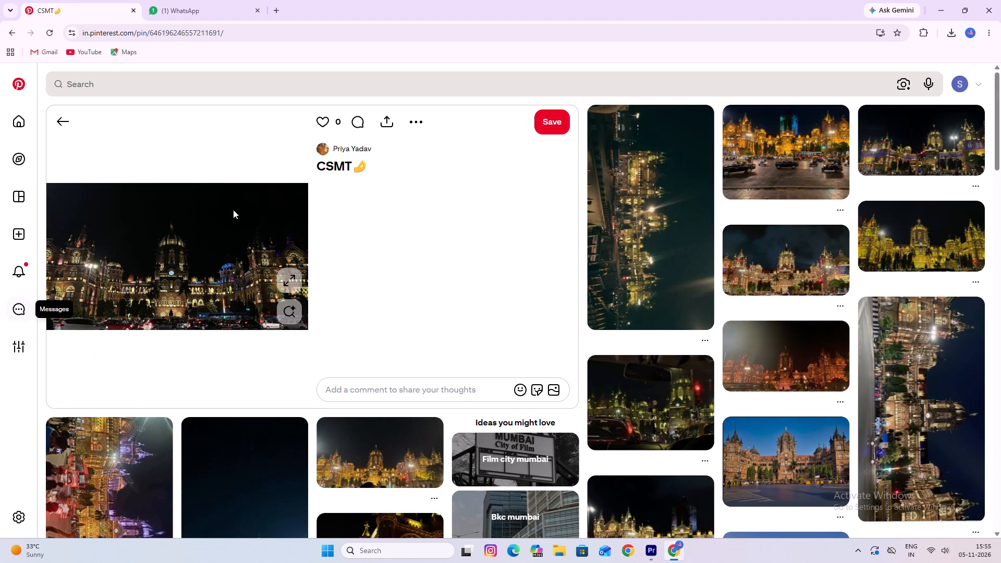
right_click(210, 242)
left_click(281, 269)
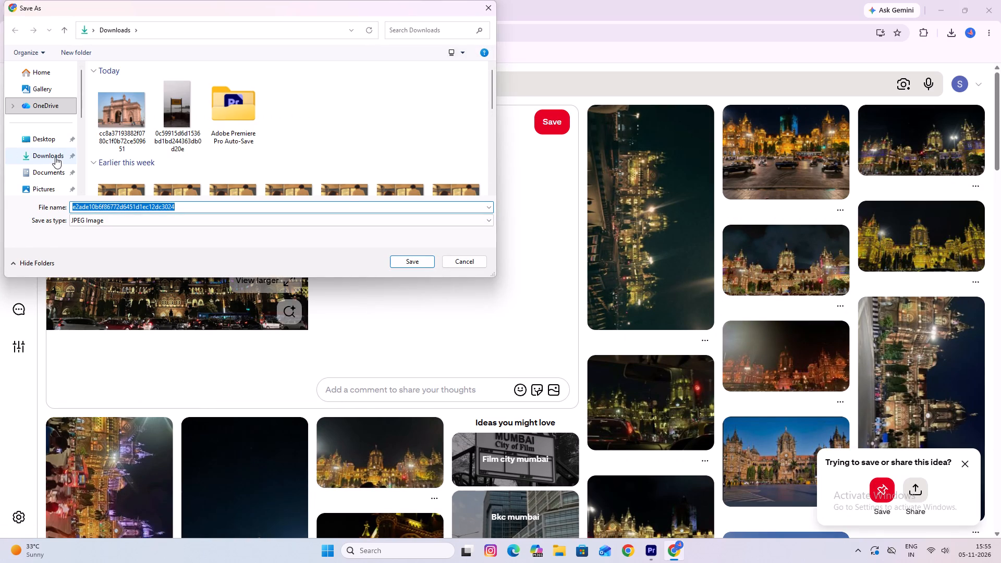
left_click(55, 157)
left_click(421, 260)
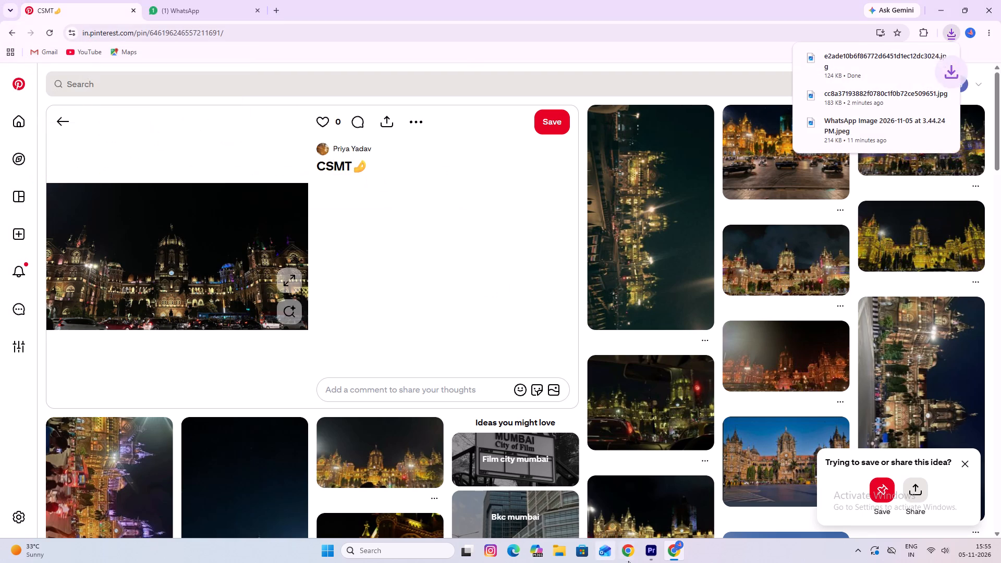
Import the newly downloaded CSMT night image from Chrome's downloads into the Premiere project.
left_click(650, 550)
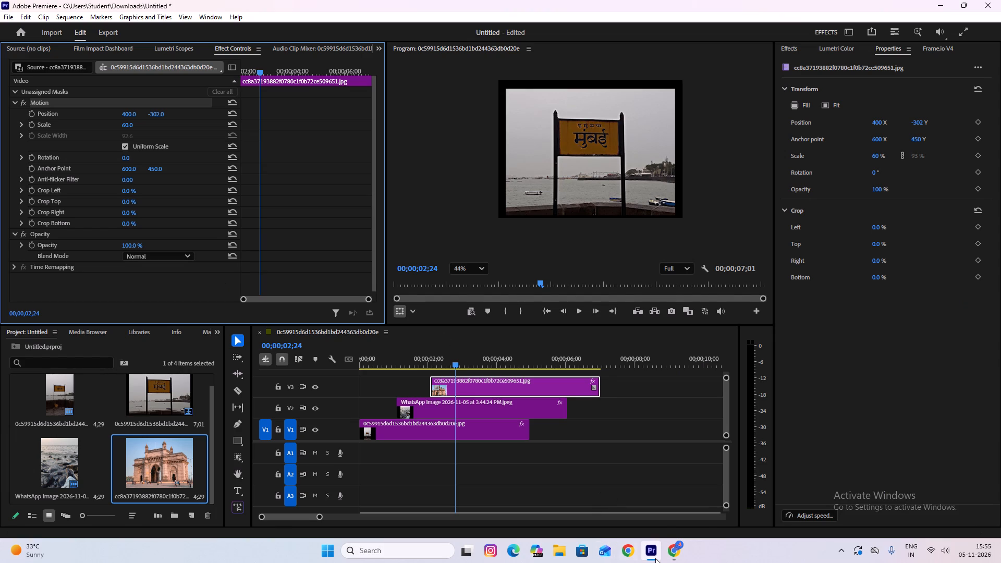
left_click(673, 551)
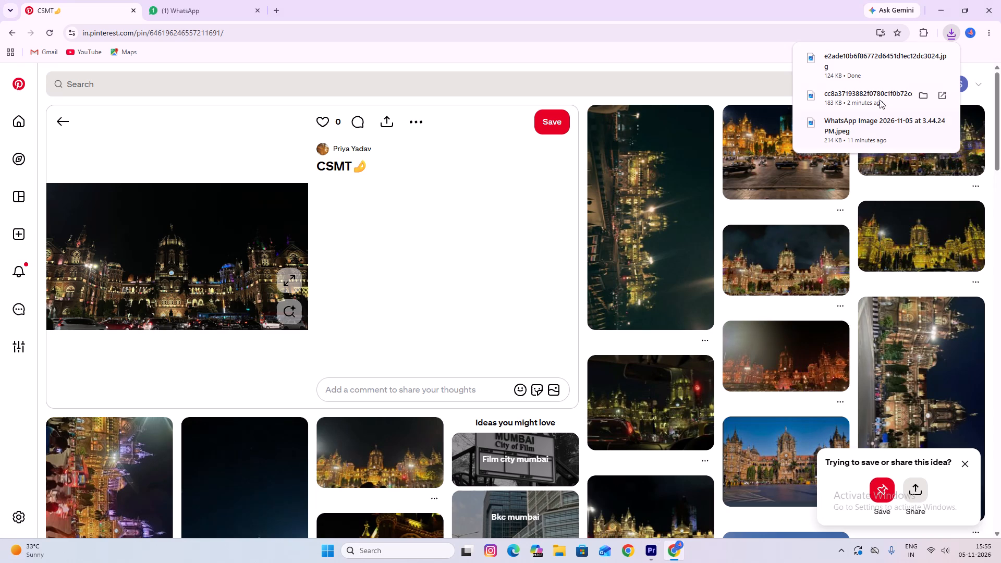
left_click_drag(869, 63, 527, 519)
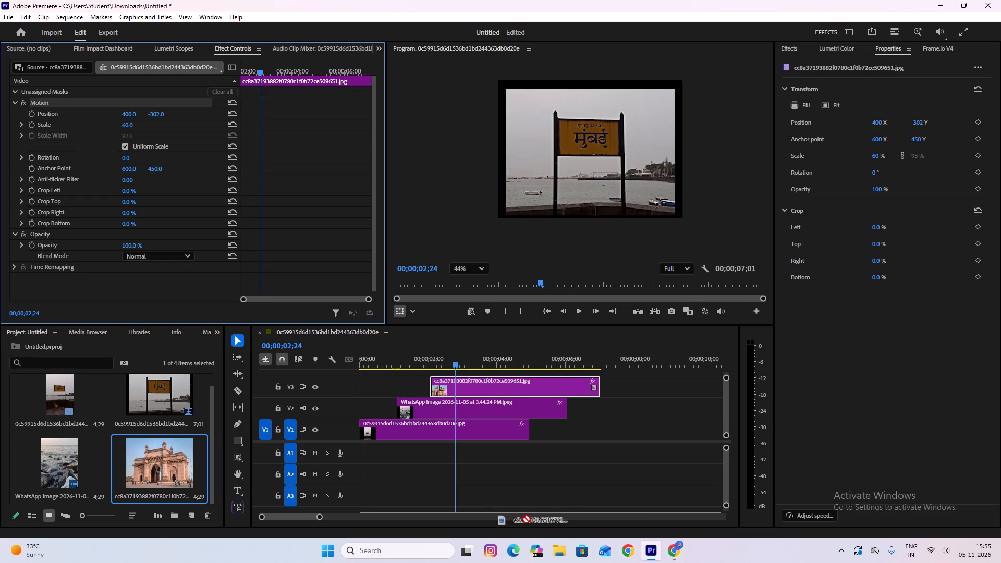
left_click_drag(527, 519, 125, 464)
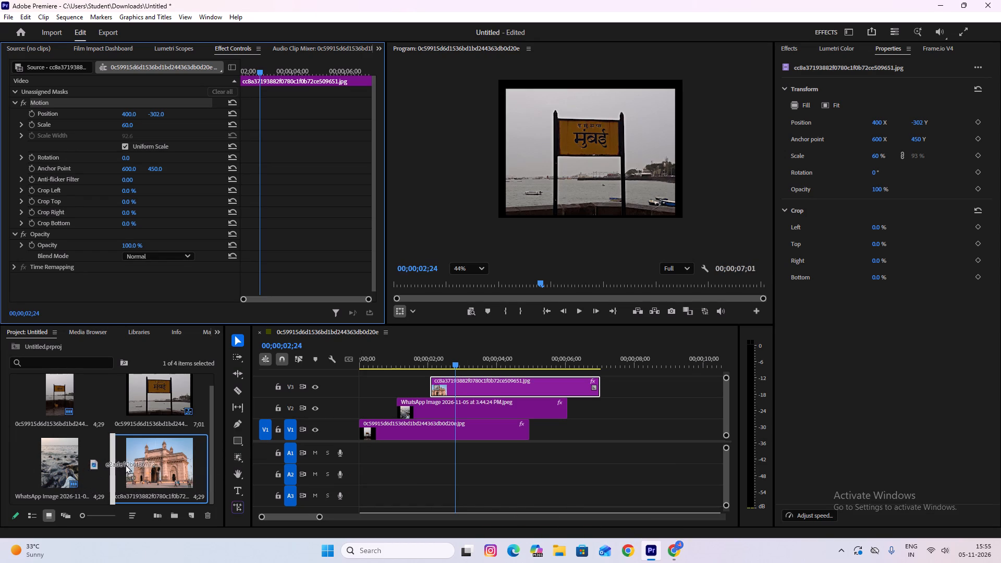
left_click_drag(125, 464, 126, 484)
Place the CSMT night image on a new V4 track above the Gateway of India clip, starting at about 3 seconds.
scroll(127, 481, "down", 2)
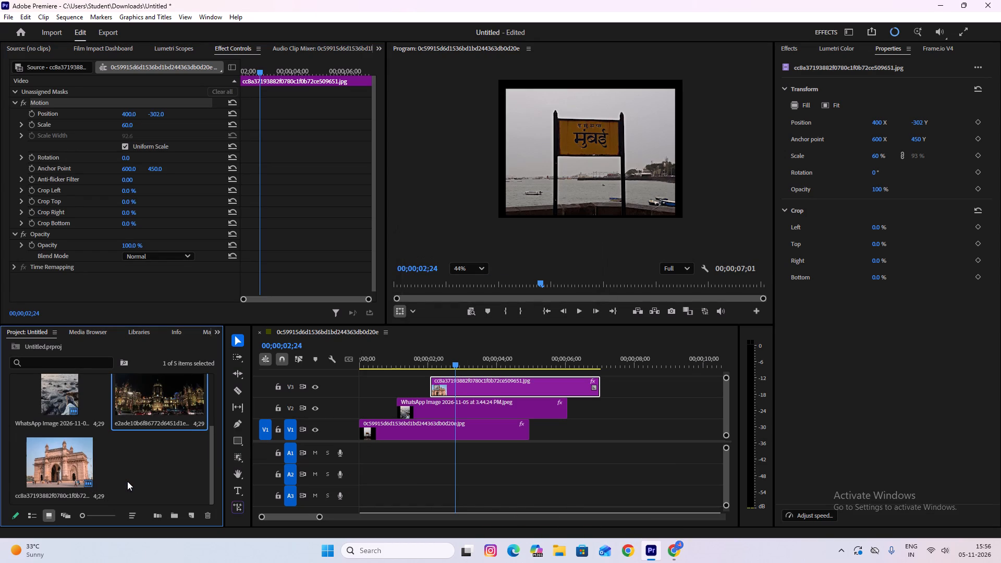
left_click_drag(156, 406, 538, 413)
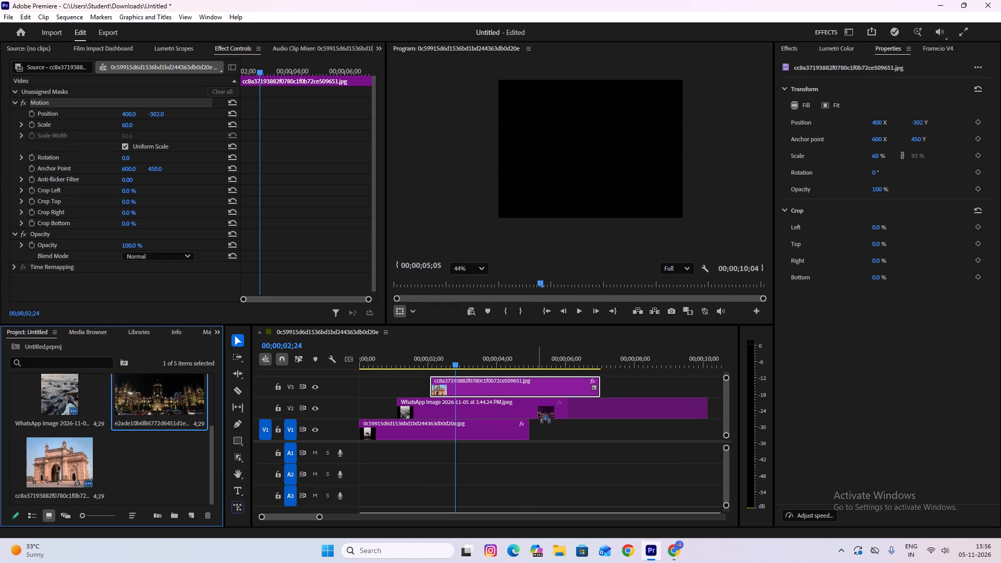
left_click_drag(538, 413, 459, 378)
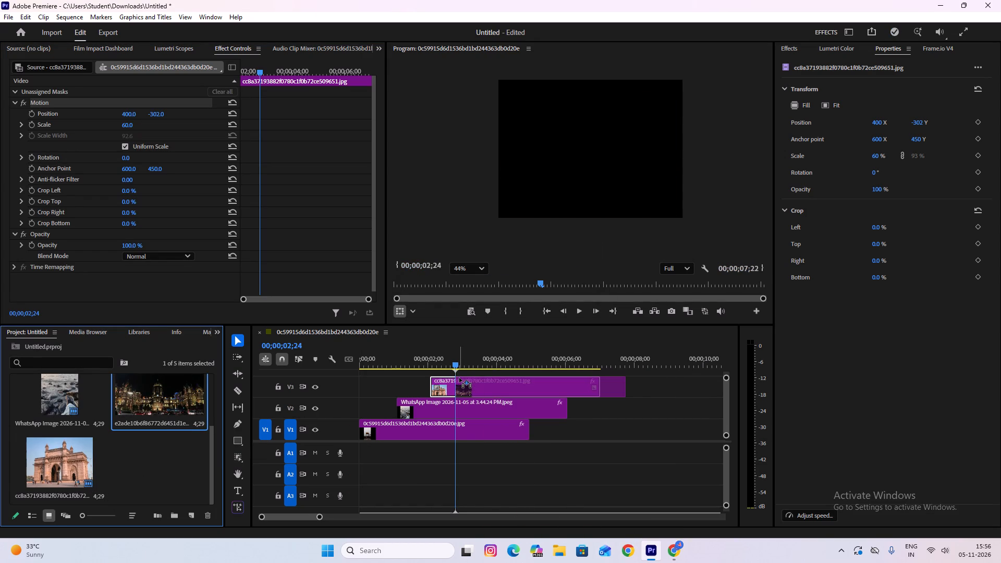
left_click_drag(459, 378, 463, 374)
Reduce the video track heights so V4 fits in the timeline, and move the playhead to 00;00;03;07 over the CSMT clip.
scroll(469, 397, "up", 5)
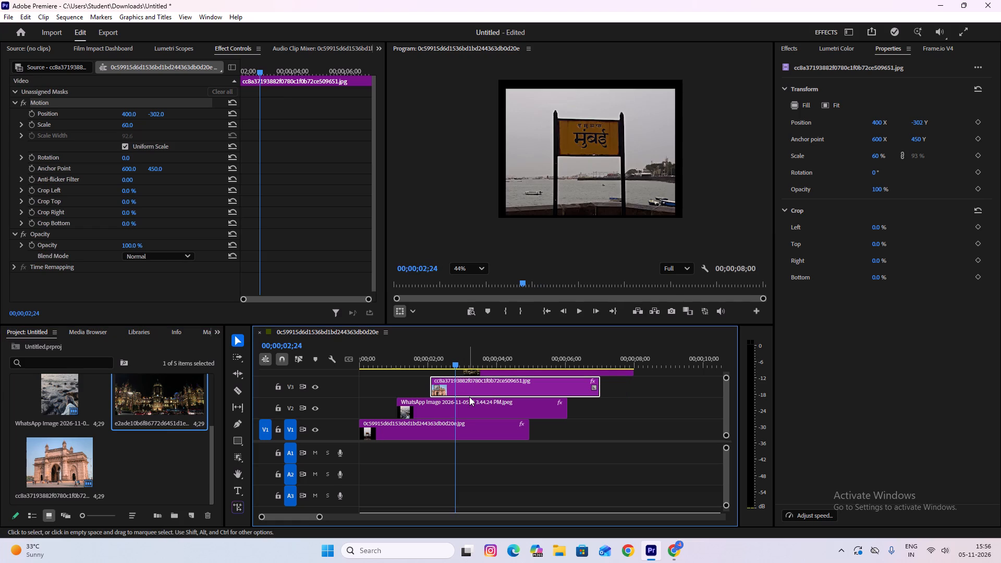
scroll(469, 397, "up", 11)
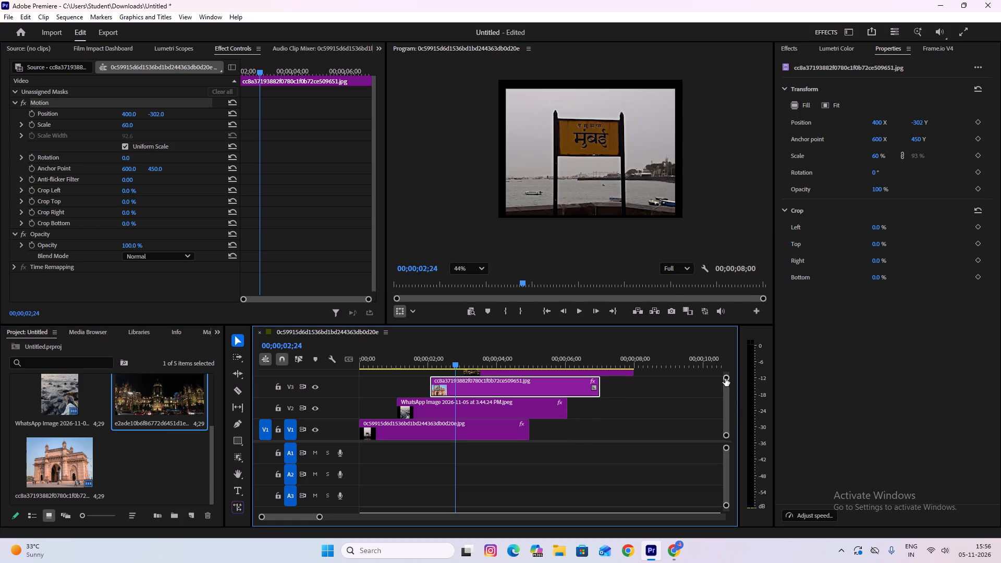
left_click_drag(727, 374, 728, 365)
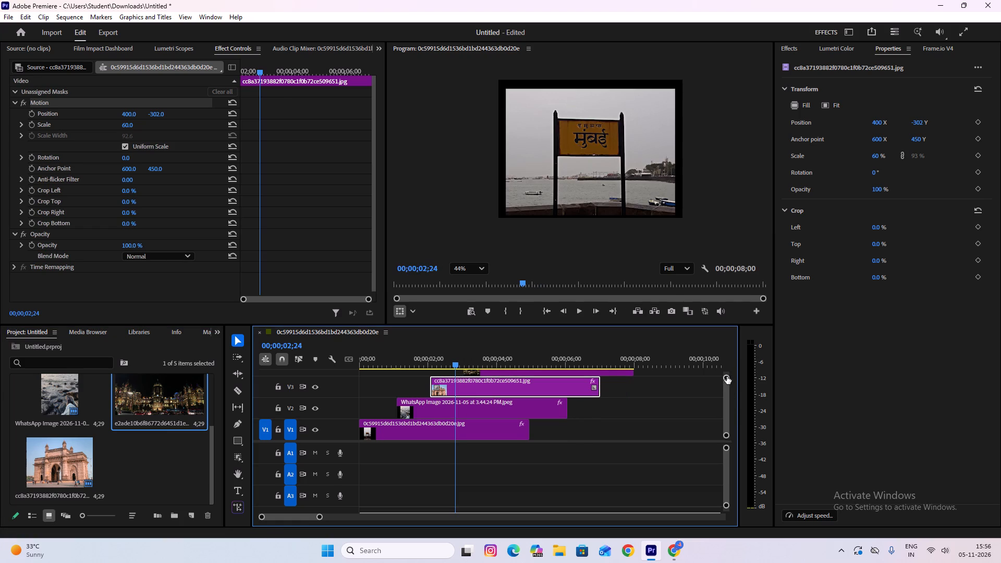
left_click(727, 376)
left_click(726, 377)
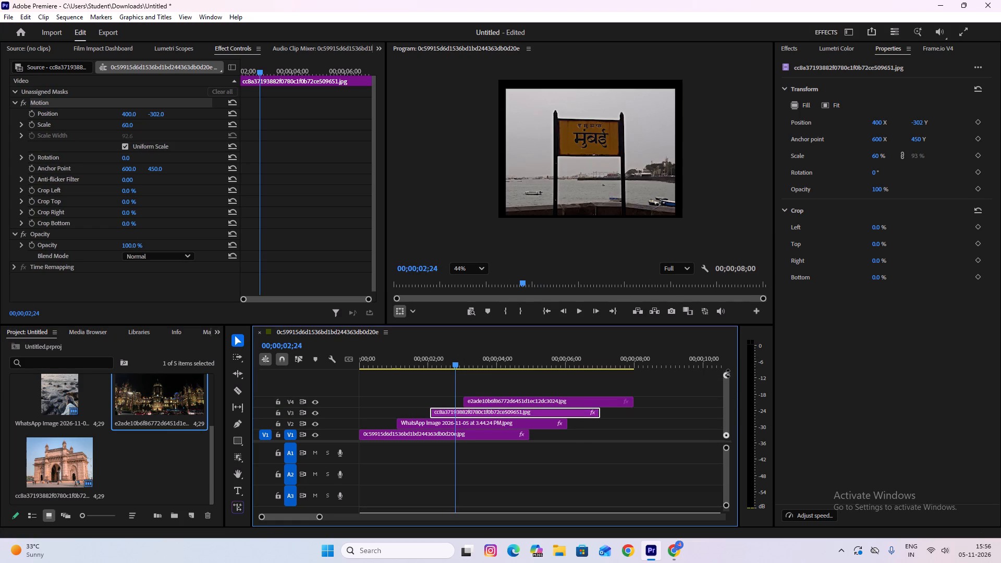
left_click_drag(453, 361, 454, 361)
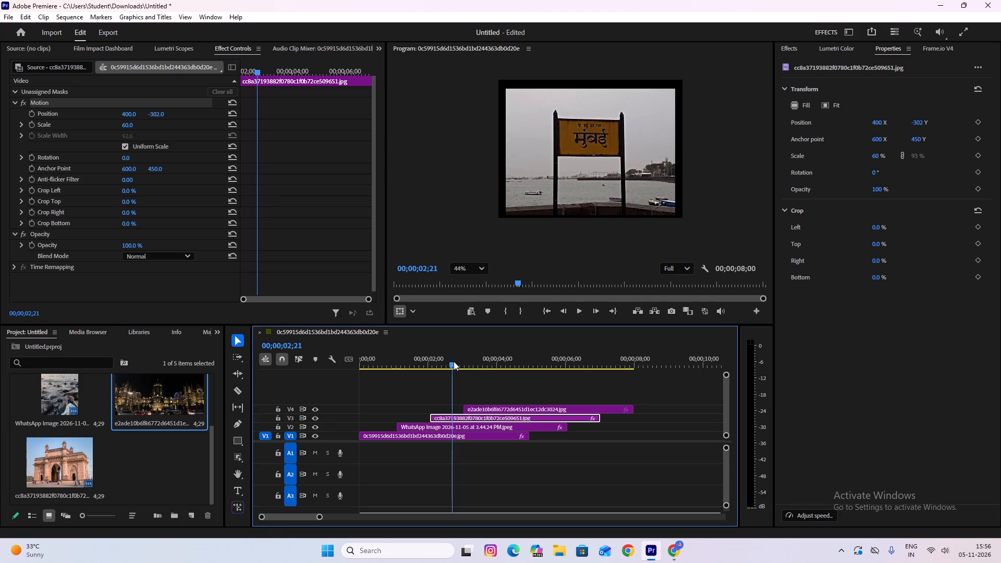
left_click_drag(454, 361, 472, 360)
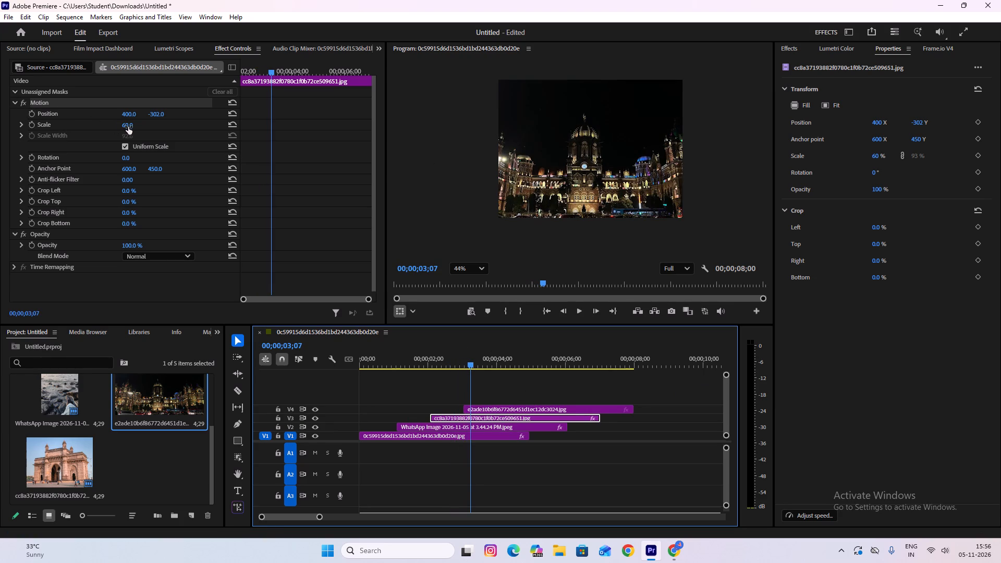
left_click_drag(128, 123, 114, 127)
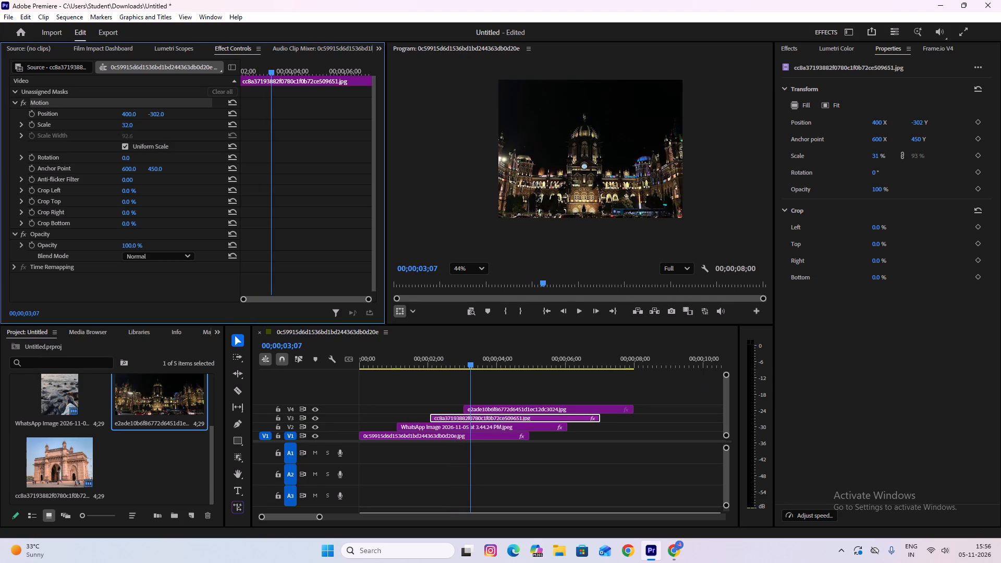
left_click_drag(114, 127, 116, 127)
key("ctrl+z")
Set the scale of the CSMT night clip on V4 to 60%.
left_click(502, 407)
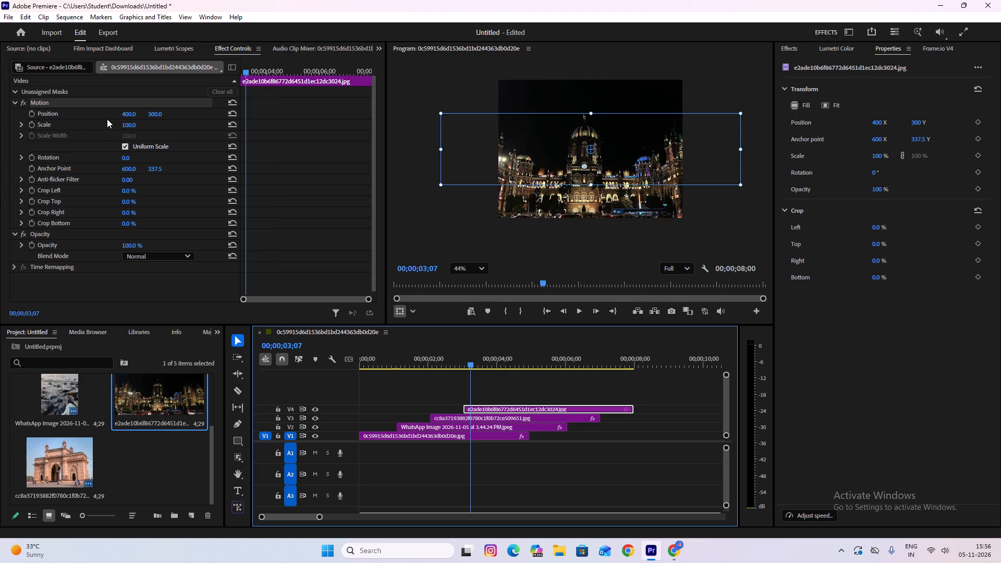
left_click_drag(129, 125, 121, 127)
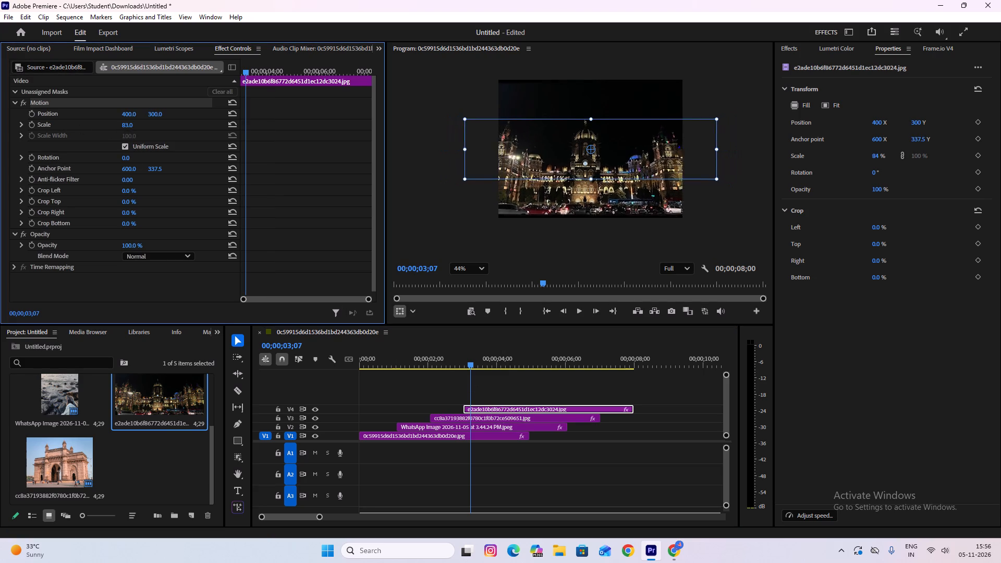
left_click_drag(121, 127, 99, 123)
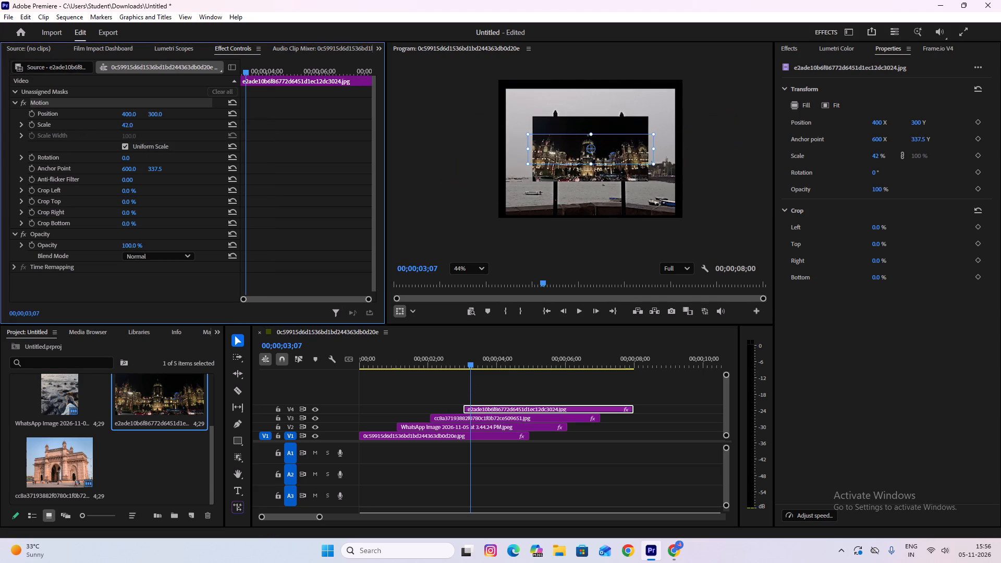
left_click_drag(99, 123, 108, 123)
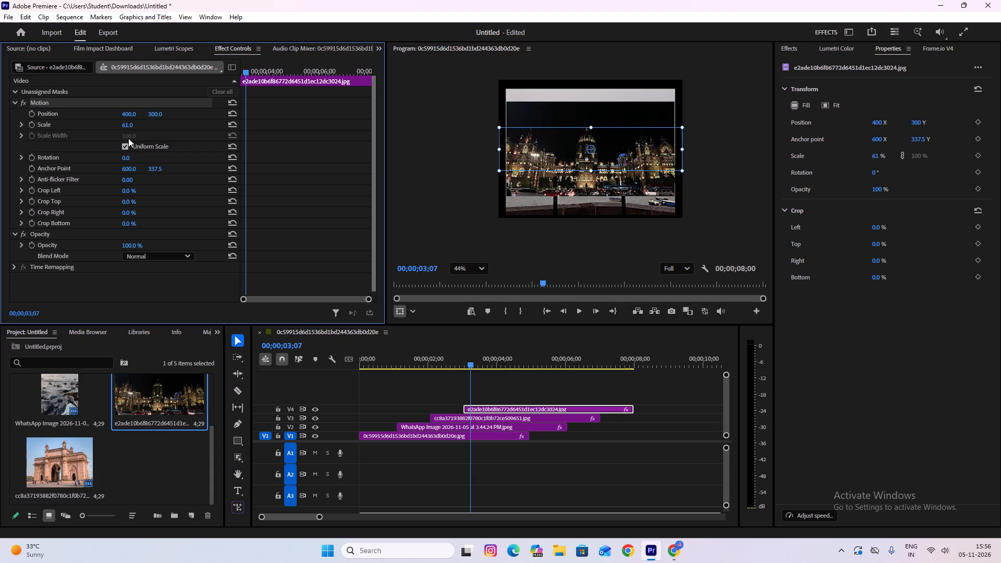
left_click(878, 157)
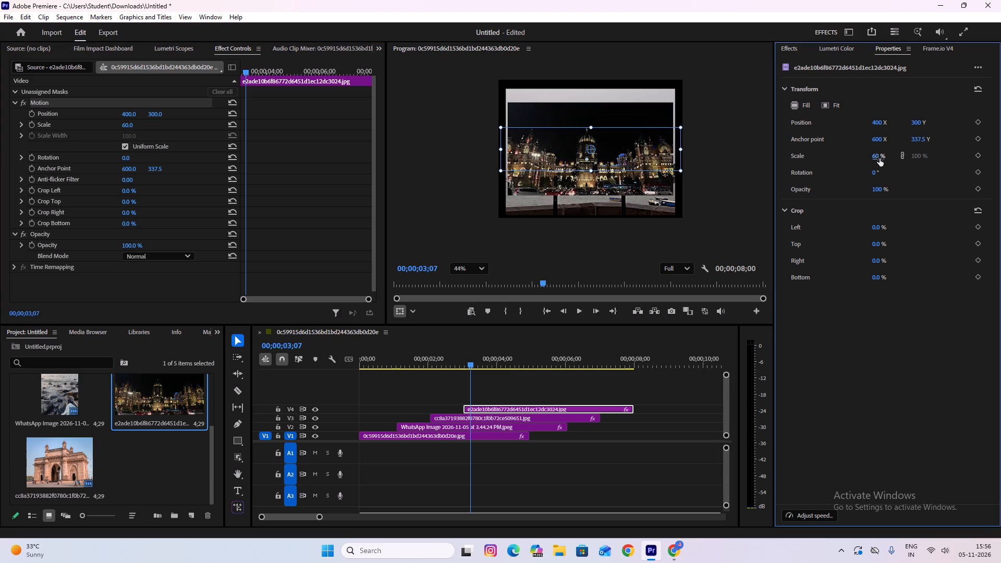
Unlink the CSMT night clip's scale and stretch it to 78% height and 60% width.
left_click(902, 155)
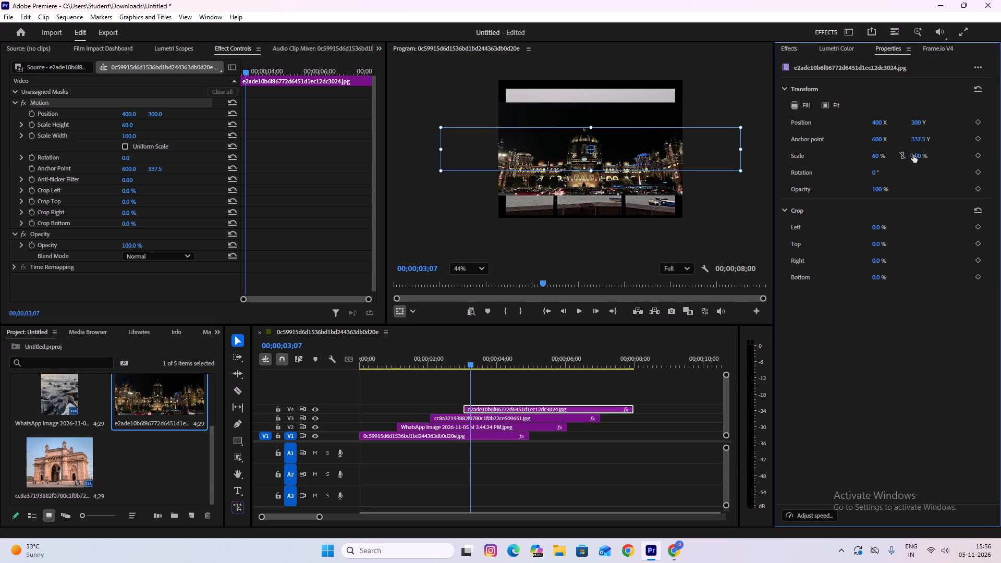
left_click_drag(918, 158, 915, 161)
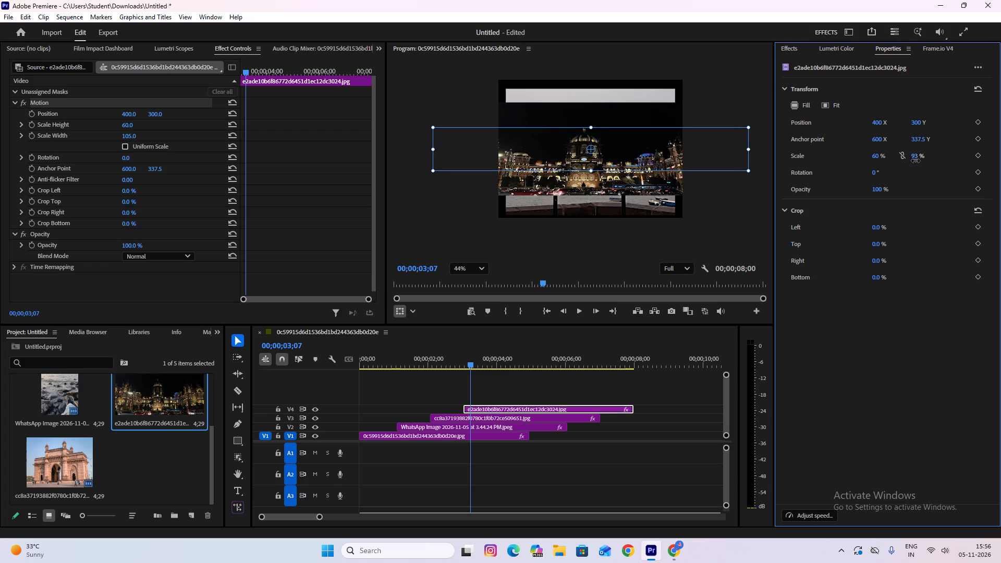
left_click_drag(915, 161, 907, 163)
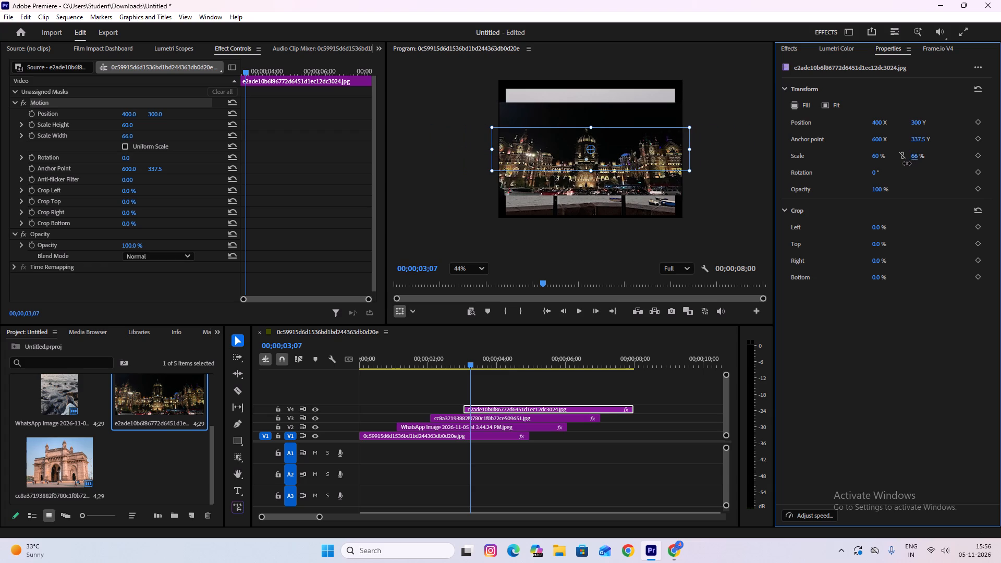
left_click_drag(907, 163, 907, 164)
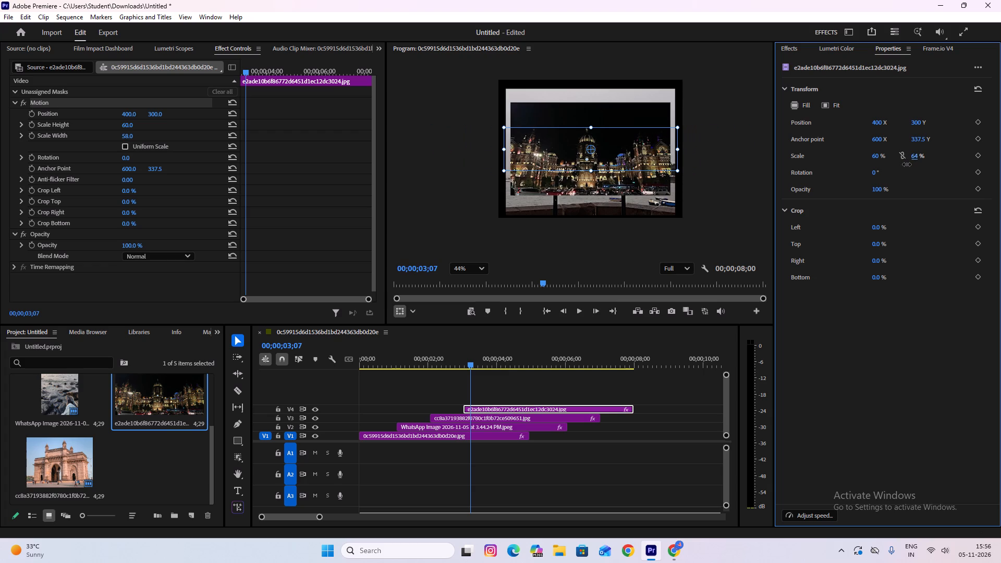
left_click_drag(907, 164, 905, 165)
left_click_drag(876, 155, 873, 157)
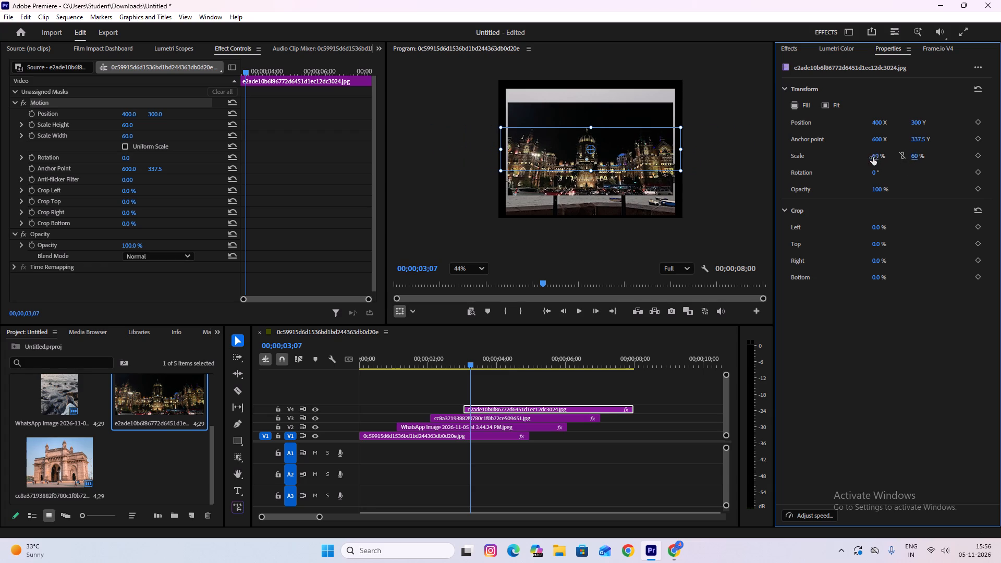
left_click_drag(873, 157, 881, 157)
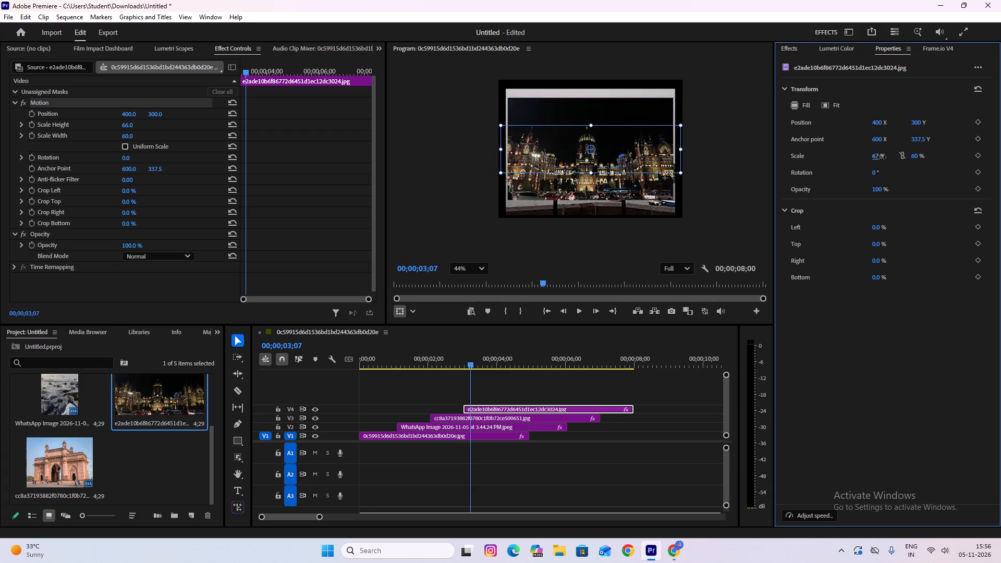
left_click_drag(881, 157, 886, 156)
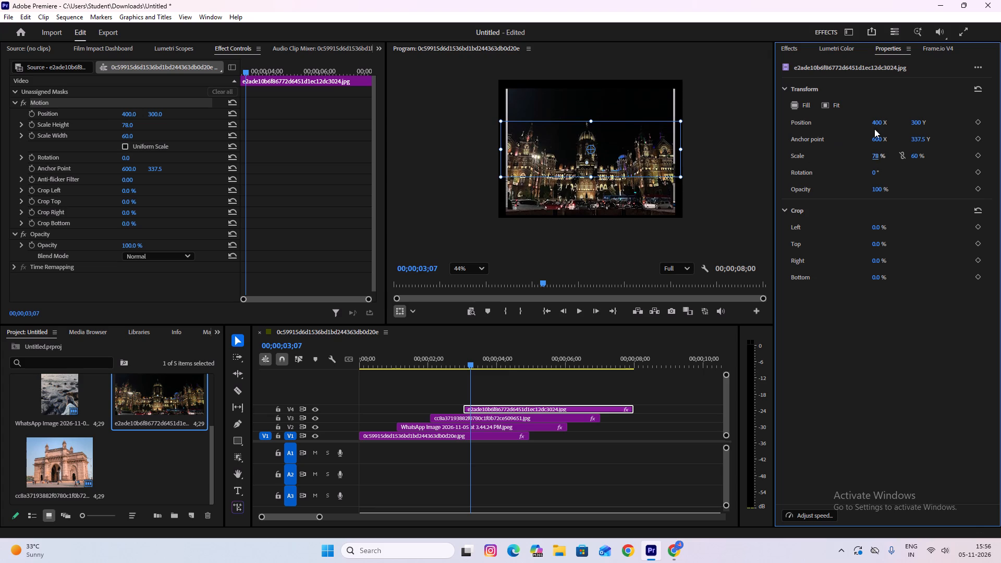
Lower the CSMT night clip to a Y position of 309 and set its scale height to 81%.
left_click_drag(918, 124, 925, 125)
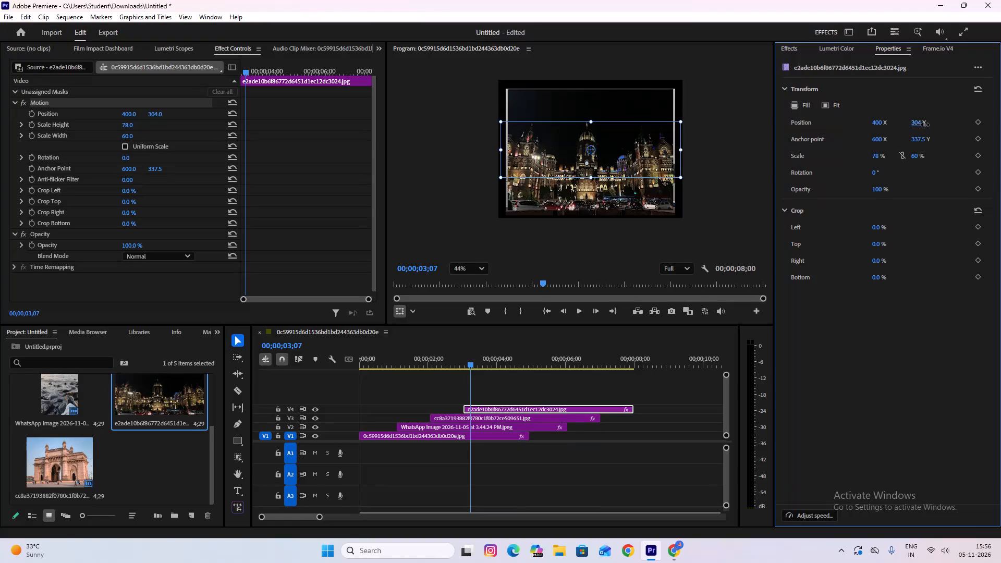
left_click_drag(925, 125, 925, 125)
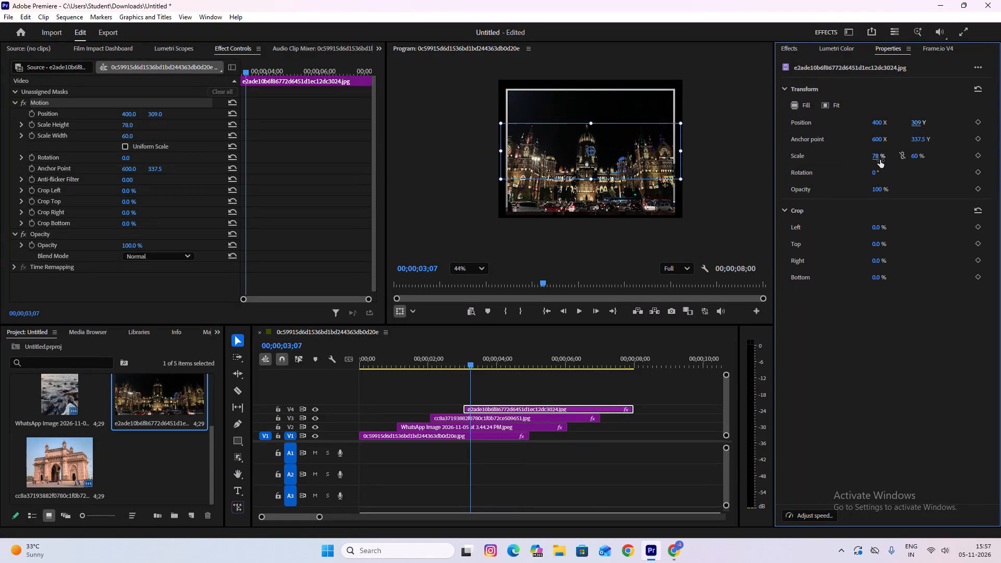
left_click(877, 157)
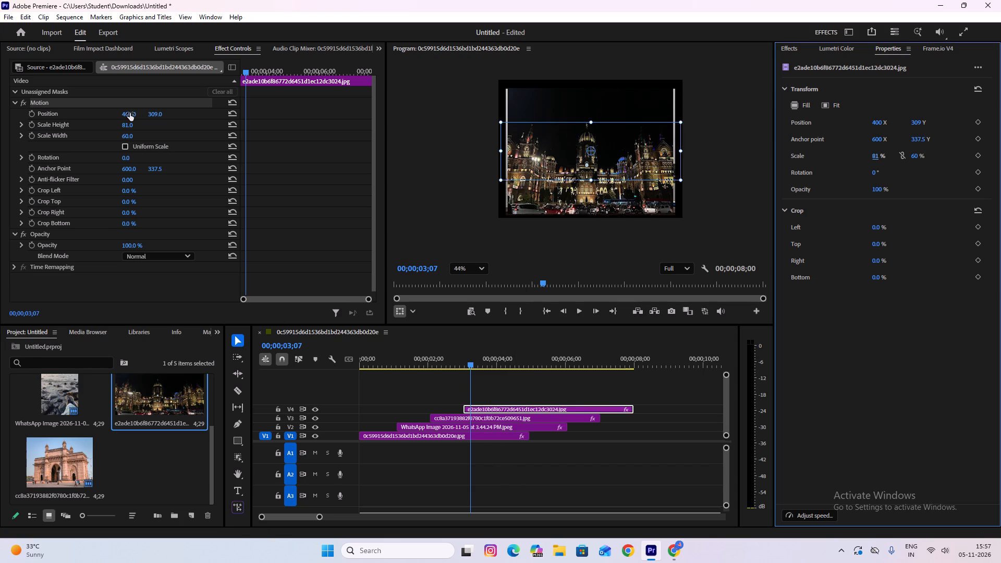
Shift the CSMT night clip horizontally out of the frame, to an X position of 1179.
left_click_drag(130, 113, 442, 120)
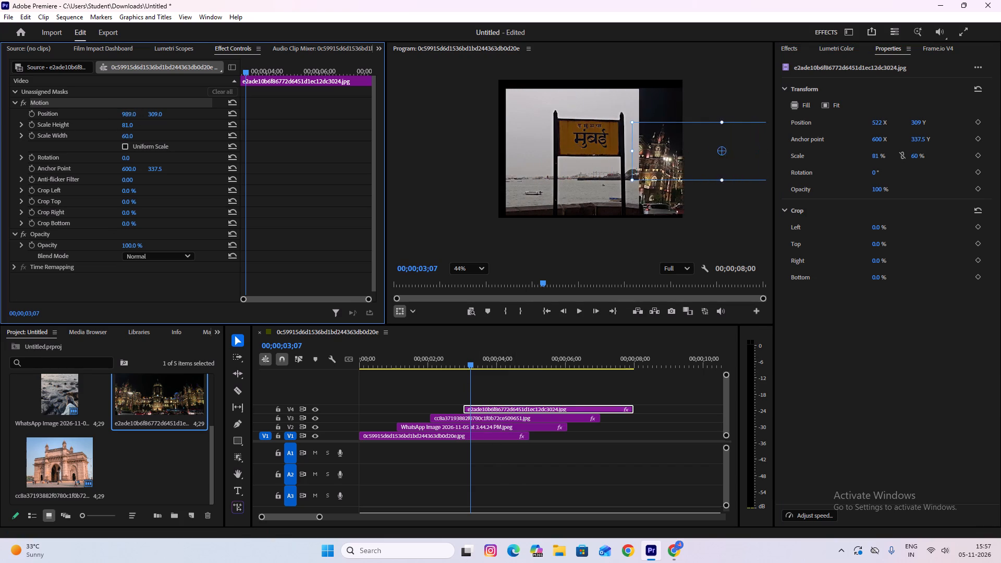
left_click_drag(442, 120, 535, 121)
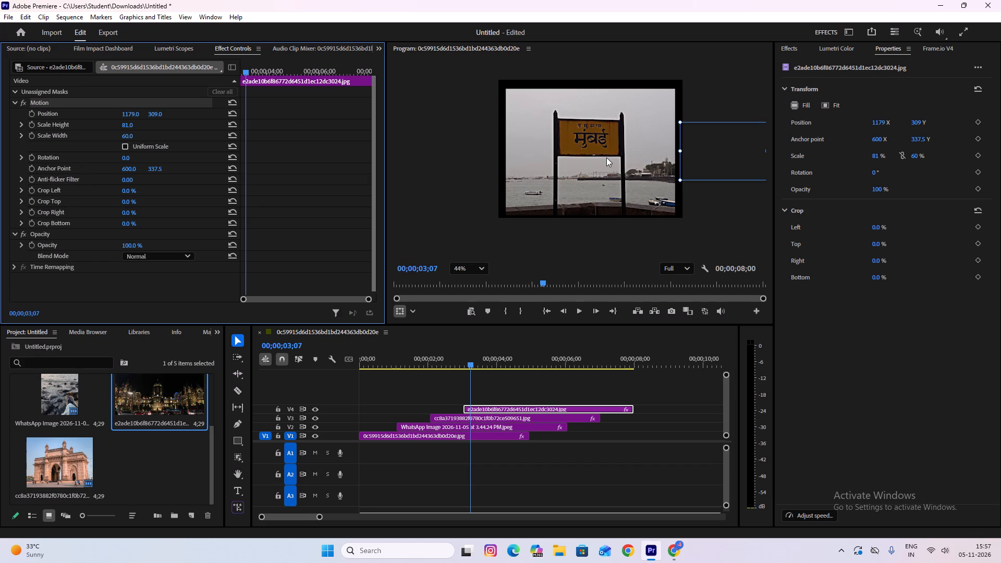
Switch to Chrome and search Pinterest for "mumbai local".
left_click(673, 547)
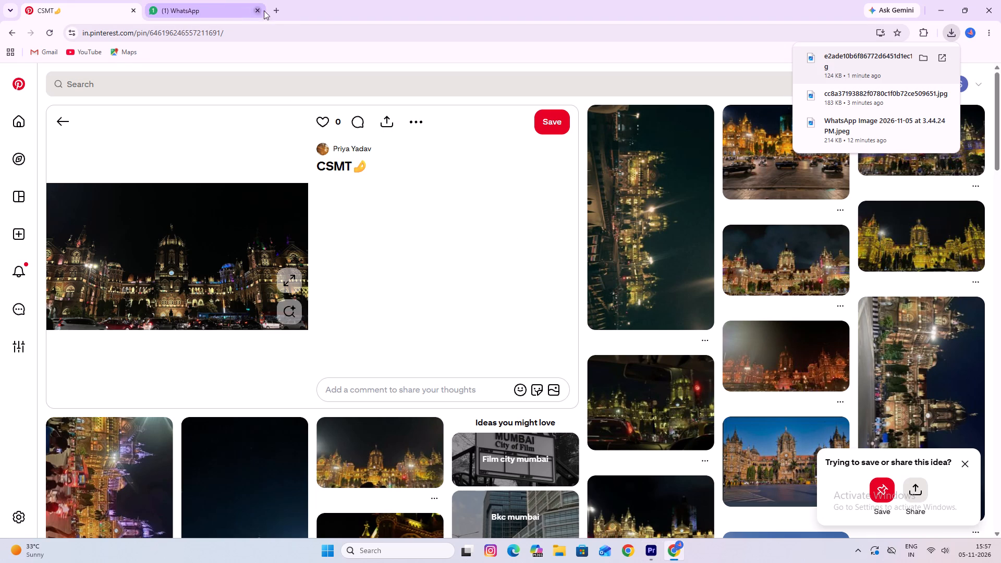
left_click(79, 83)
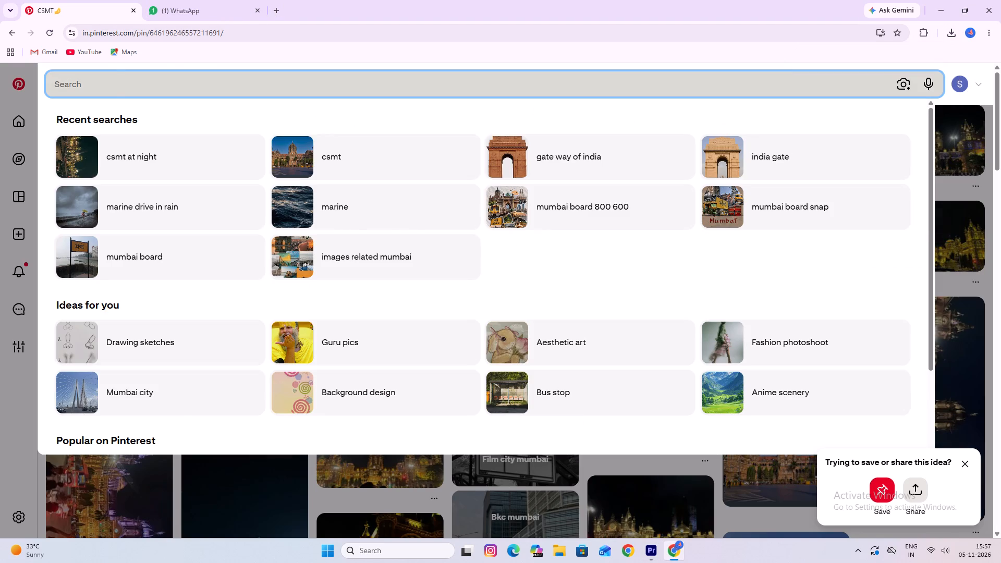
type("mu")
type("mbai local")
key("space")
key("Return")
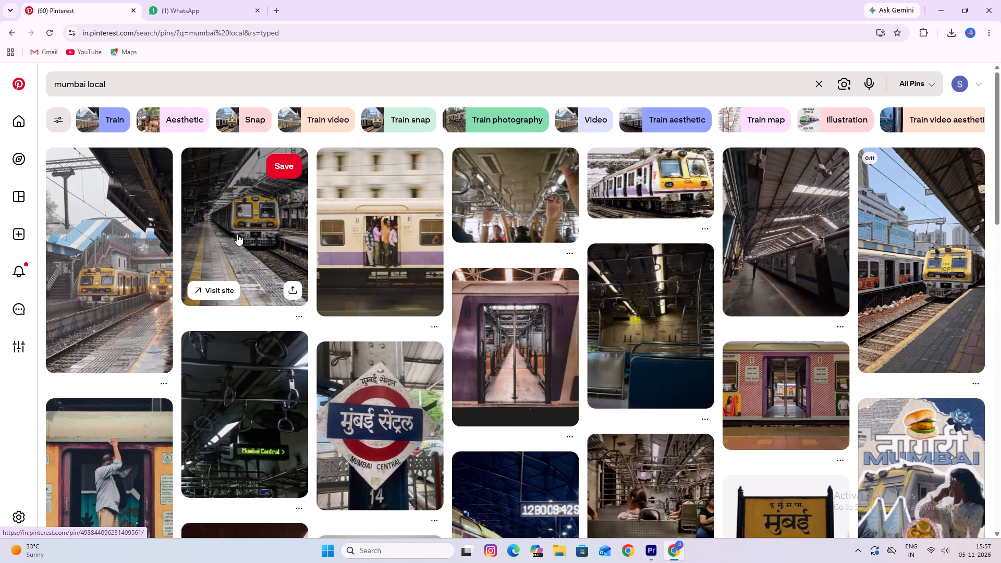
Browse the Mumbai local results for a train image and open the pin of a man sitting on the platform beside a train.
scroll(600, 410, "down", 1)
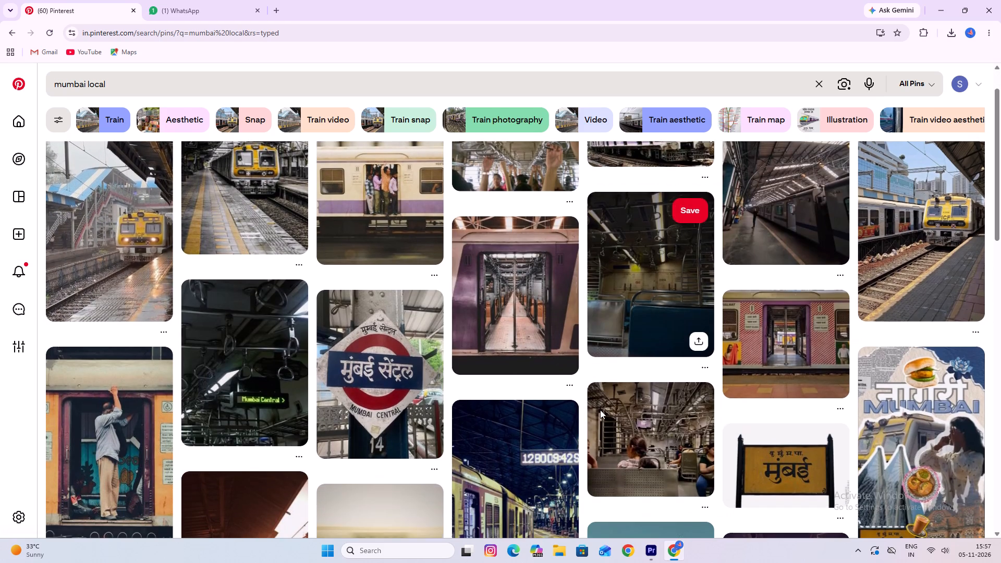
scroll(371, 393, "down", 2)
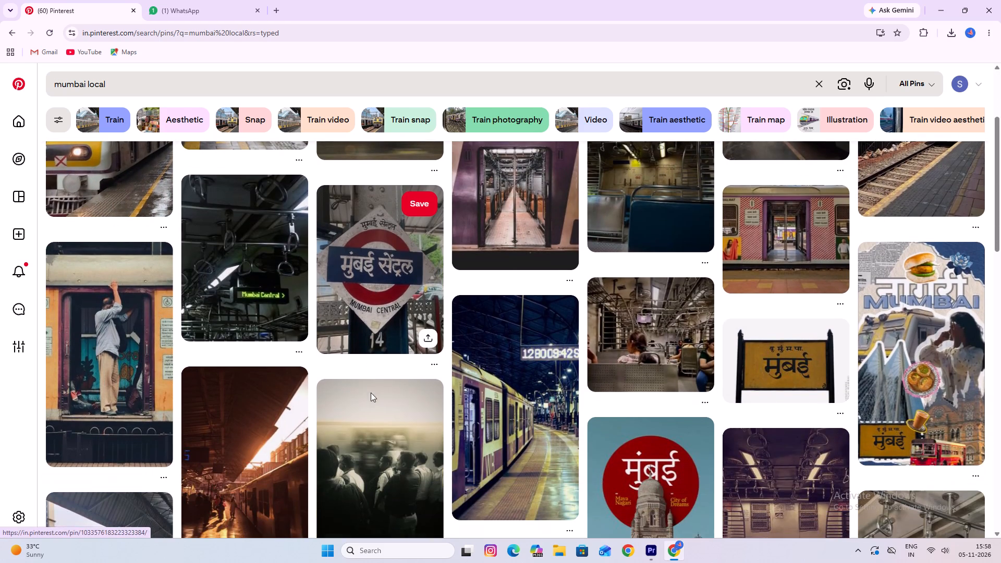
scroll(370, 392, "down", 1)
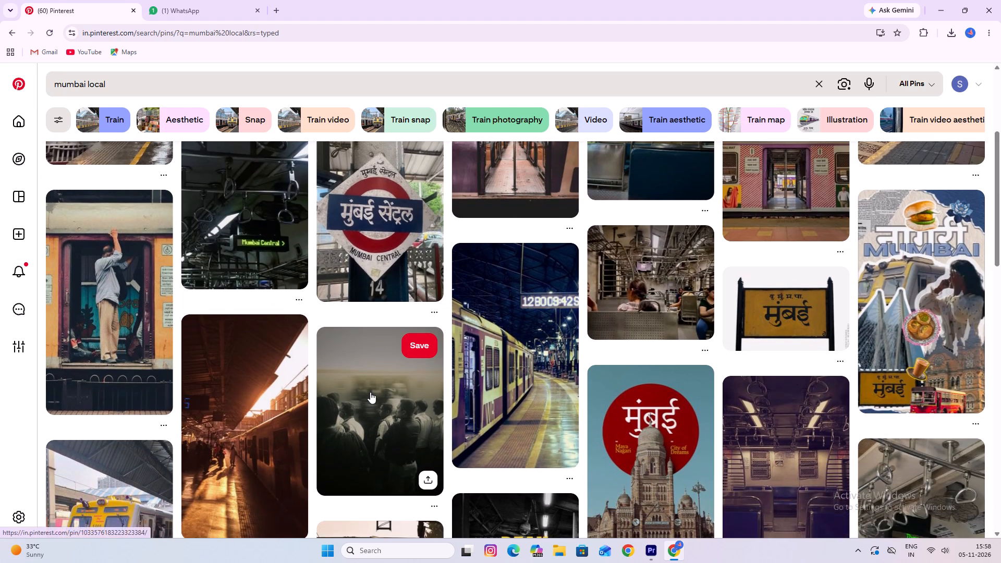
scroll(370, 392, "down", 4)
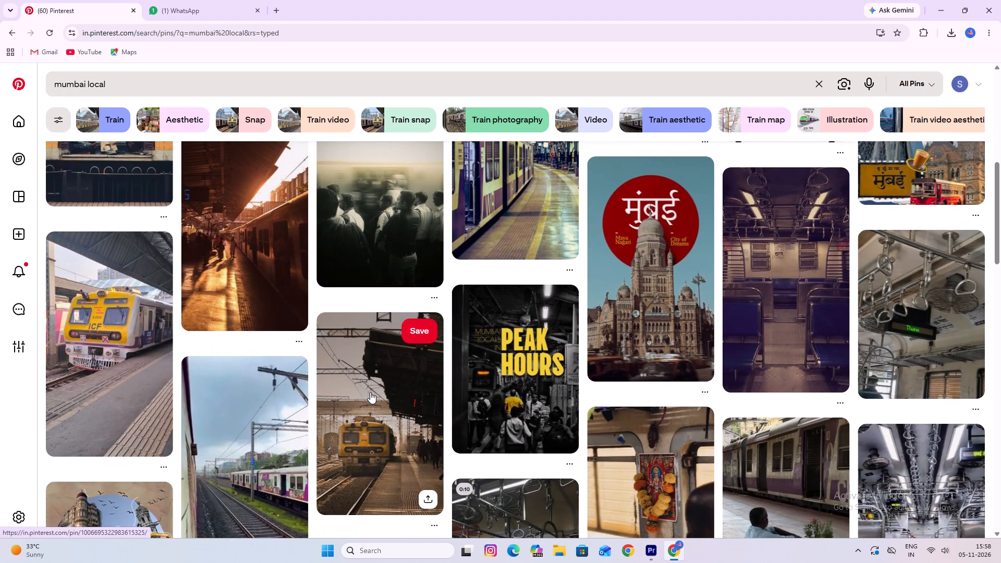
scroll(370, 392, "down", 3)
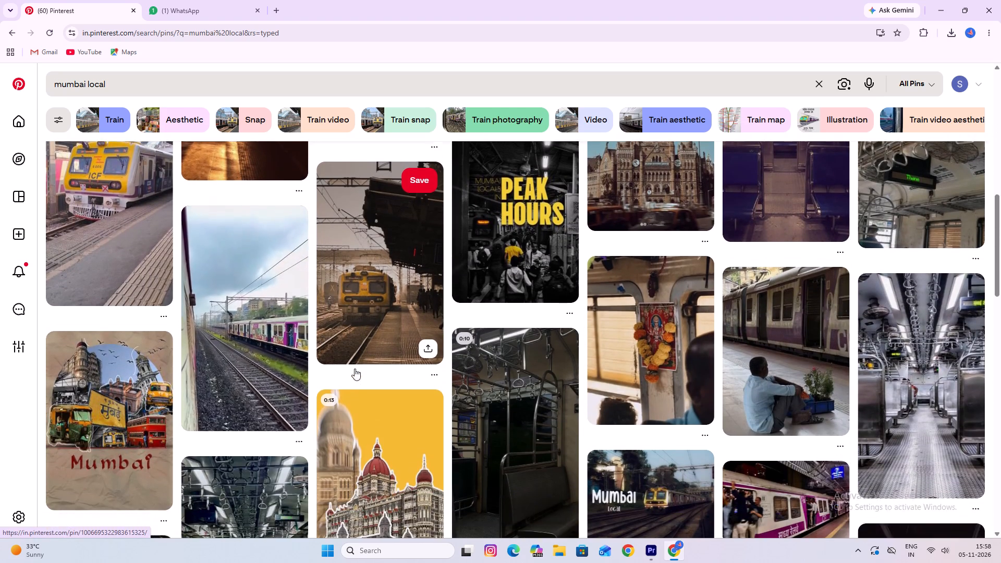
scroll(355, 369, "down", 2)
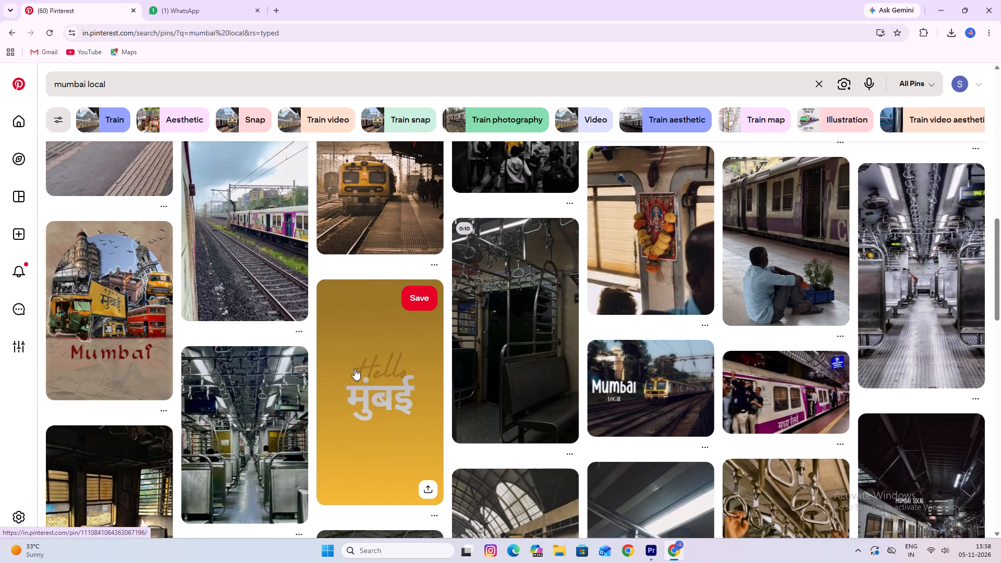
left_click(771, 248)
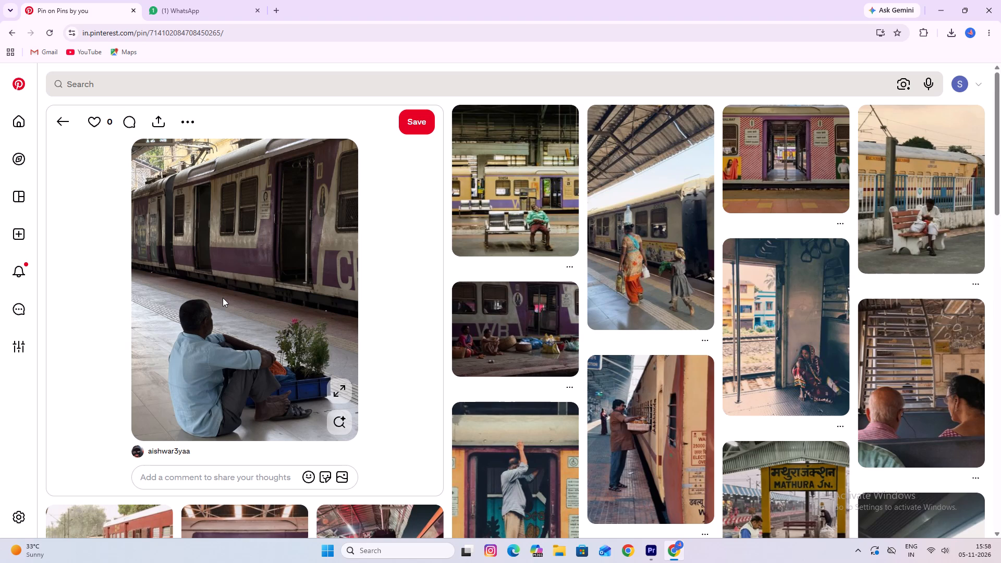
Browse the related Mumbai train and station pins beneath the man-on-the-platform pin for alternative local train pictures.
scroll(635, 371, "down", 4)
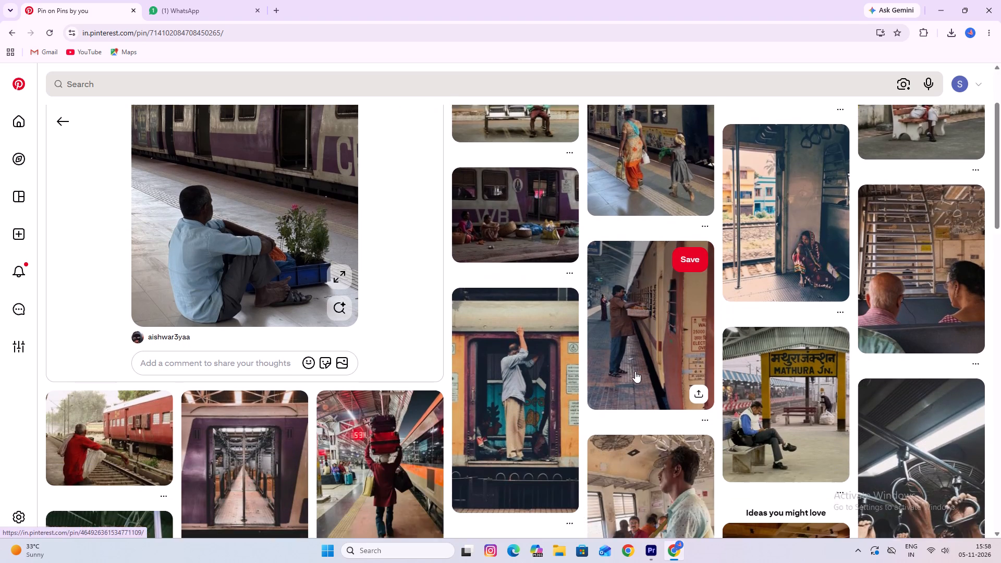
scroll(635, 371, "down", 2)
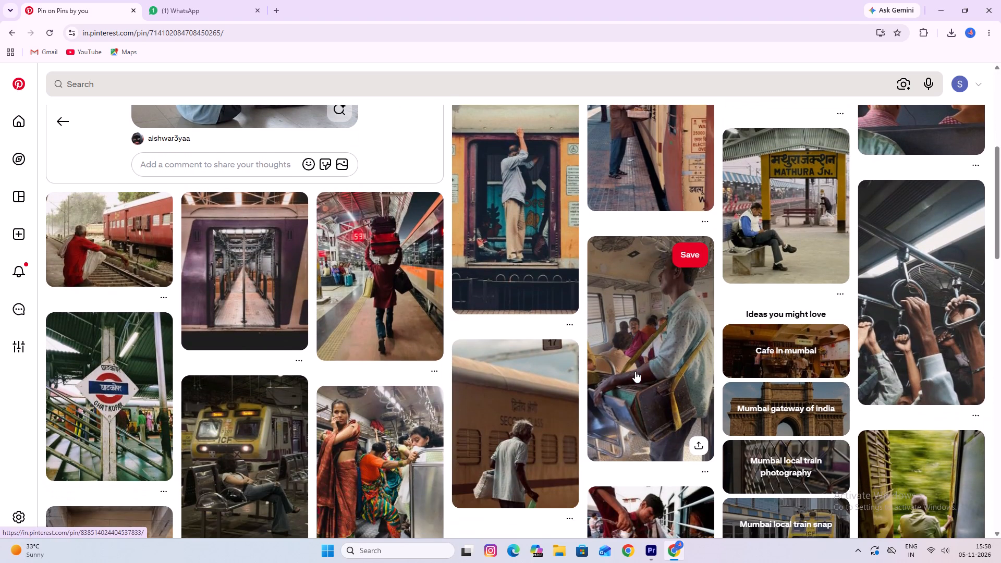
scroll(258, 348, "down", 2)
scroll(307, 358, "down", 1)
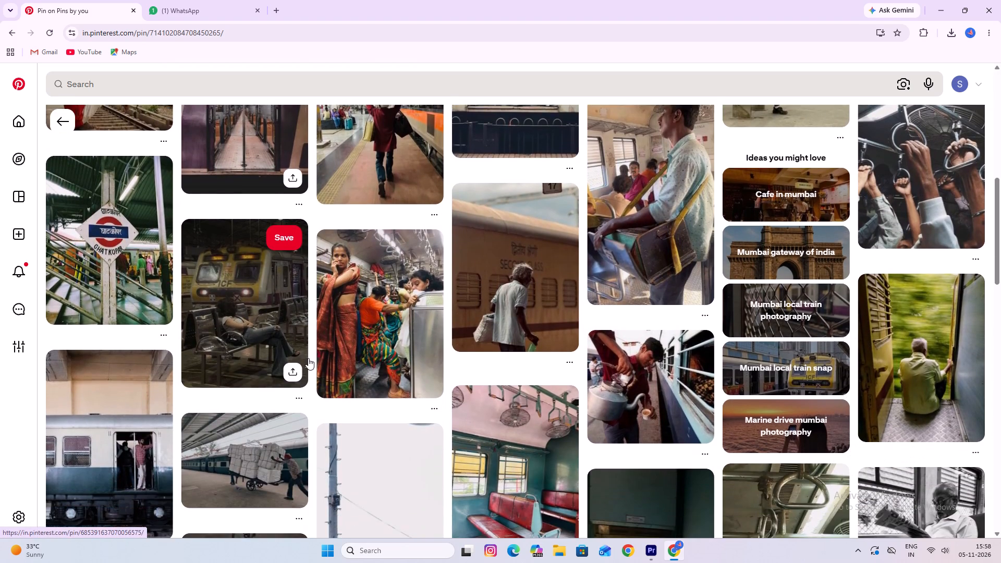
scroll(308, 358, "down", 4)
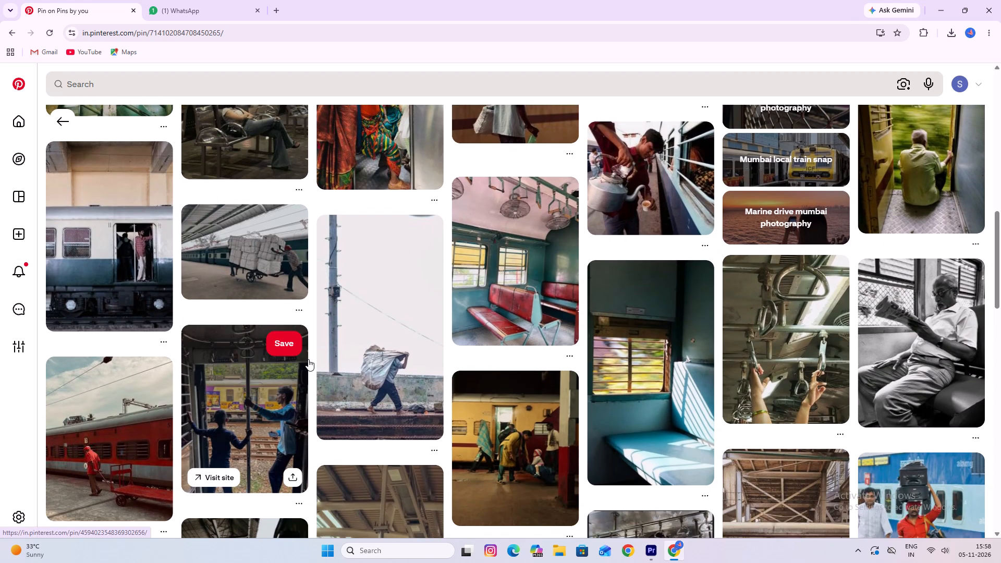
scroll(308, 359, "down", 1)
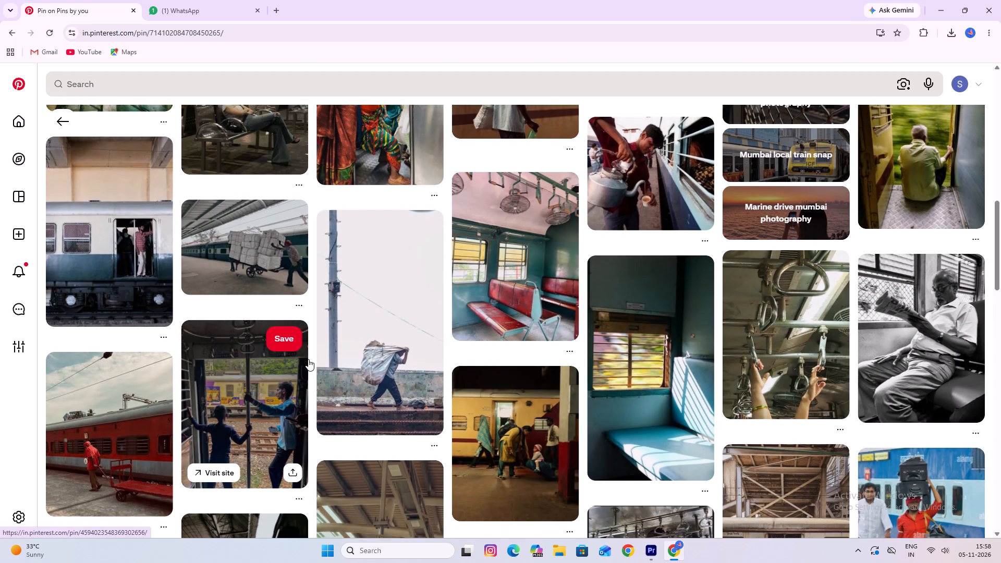
scroll(308, 359, "down", 4)
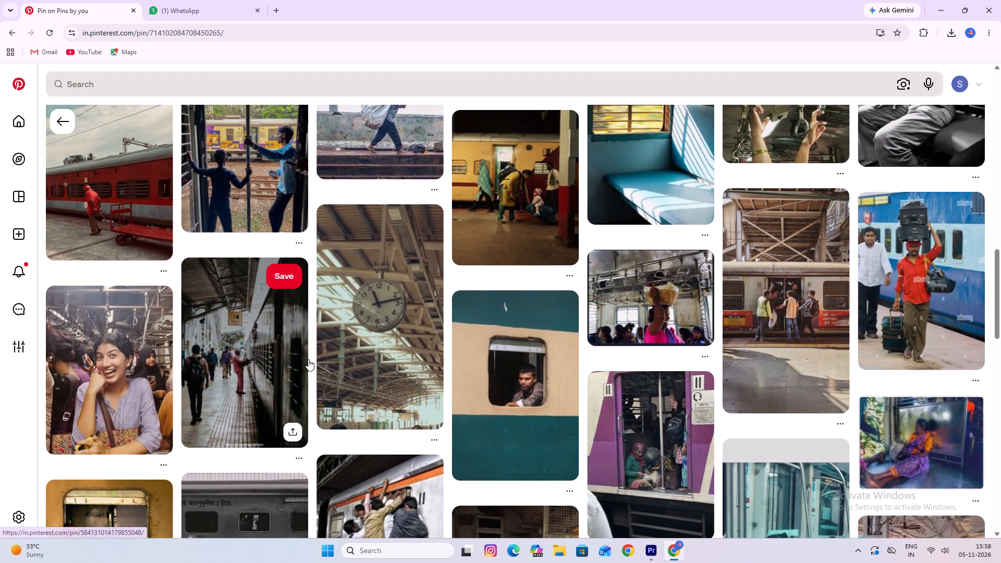
scroll(308, 359, "down", 3)
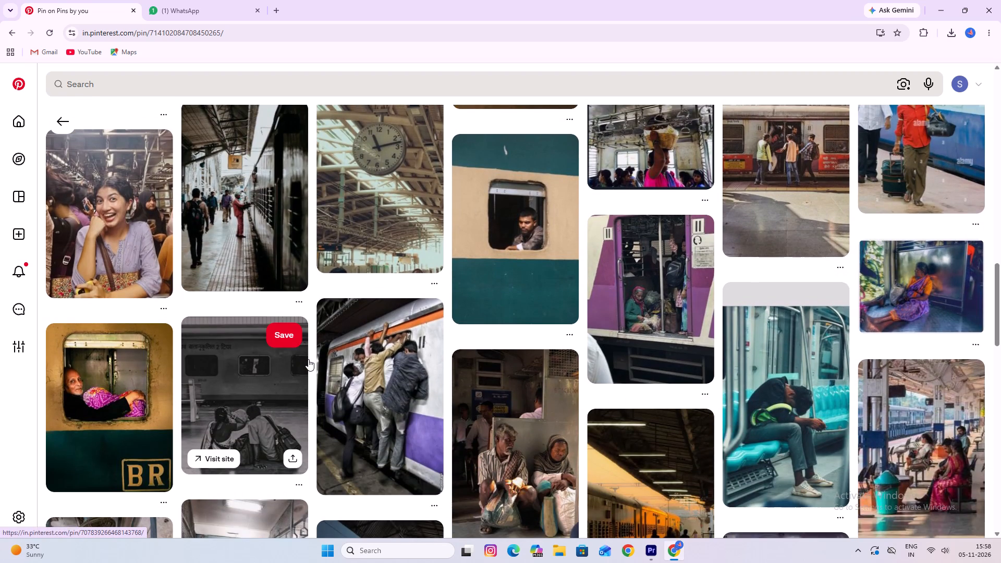
scroll(308, 359, "down", 3)
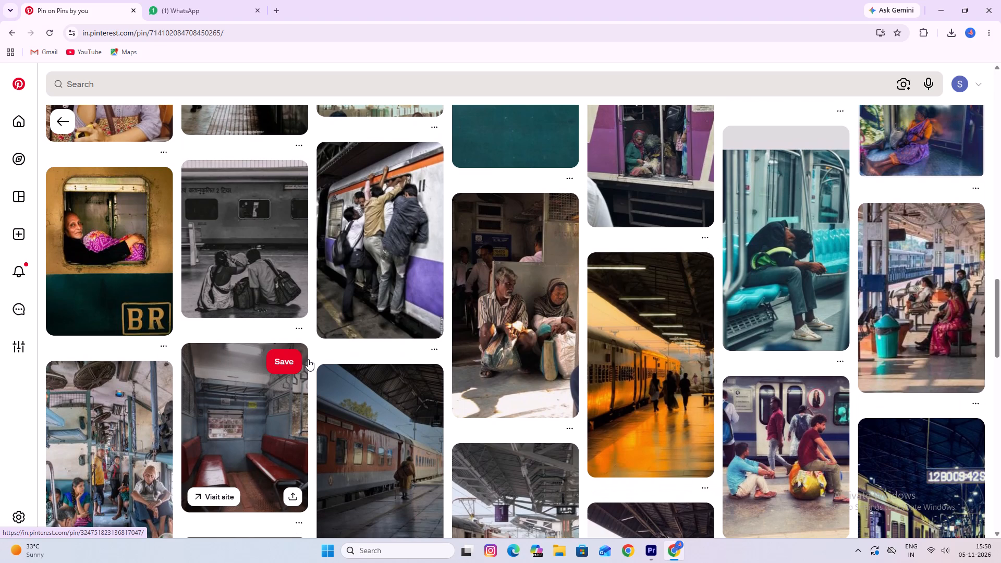
scroll(308, 359, "down", 4)
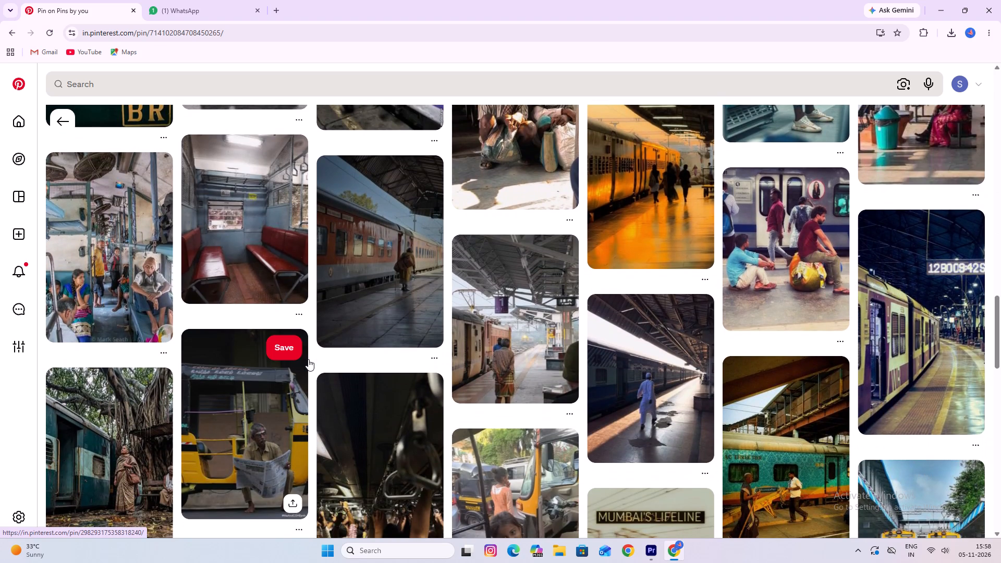
scroll(308, 359, "down", 3)
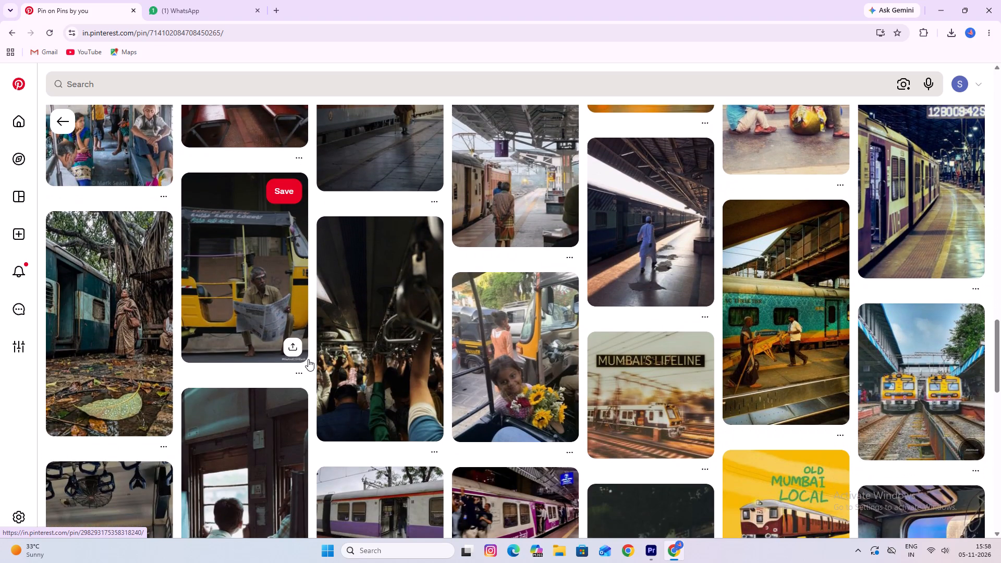
scroll(308, 359, "up", 1)
scroll(308, 359, "down", 3)
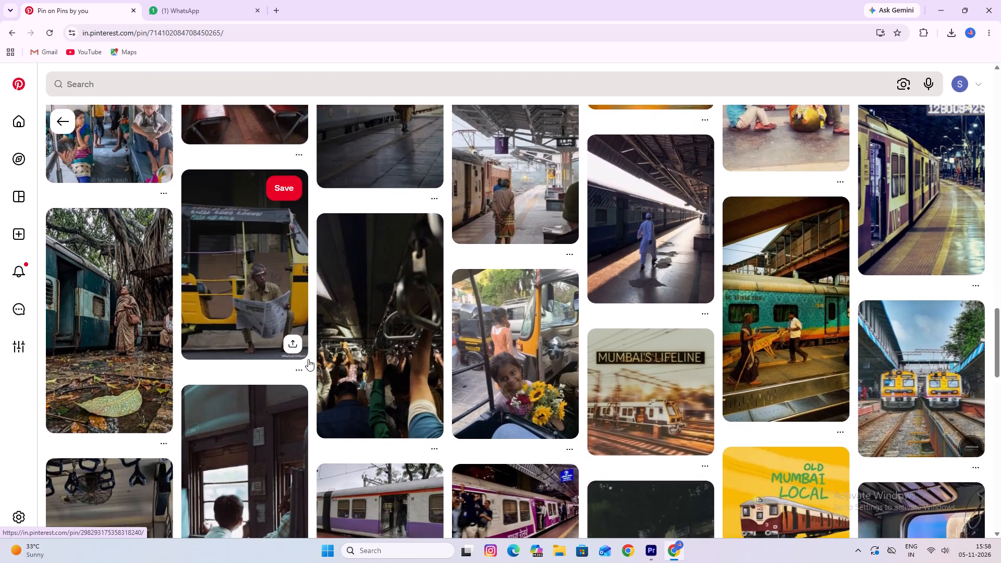
scroll(308, 359, "down", 1)
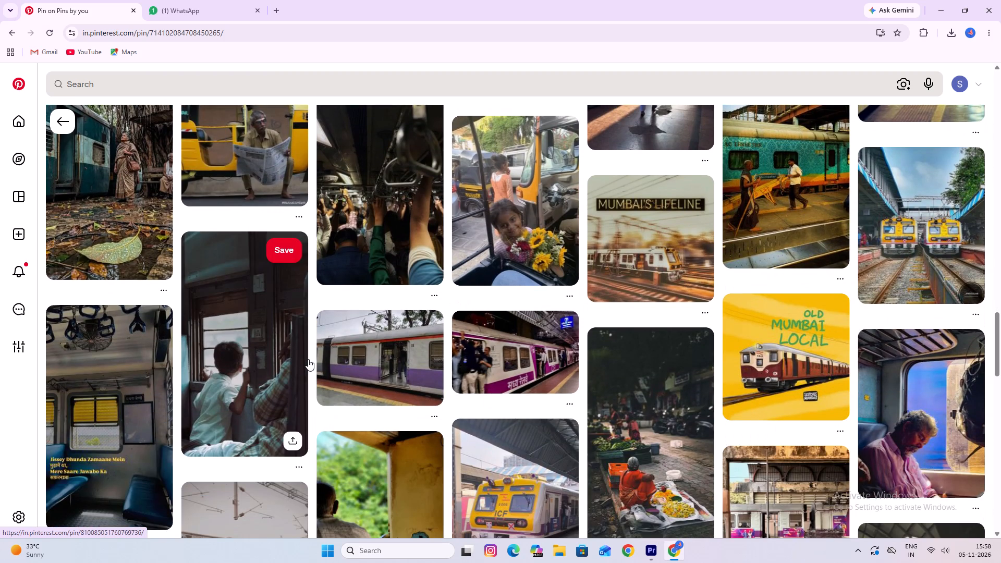
scroll(308, 359, "up", 5)
scroll(308, 359, "up", 20)
scroll(308, 359, "up", 6)
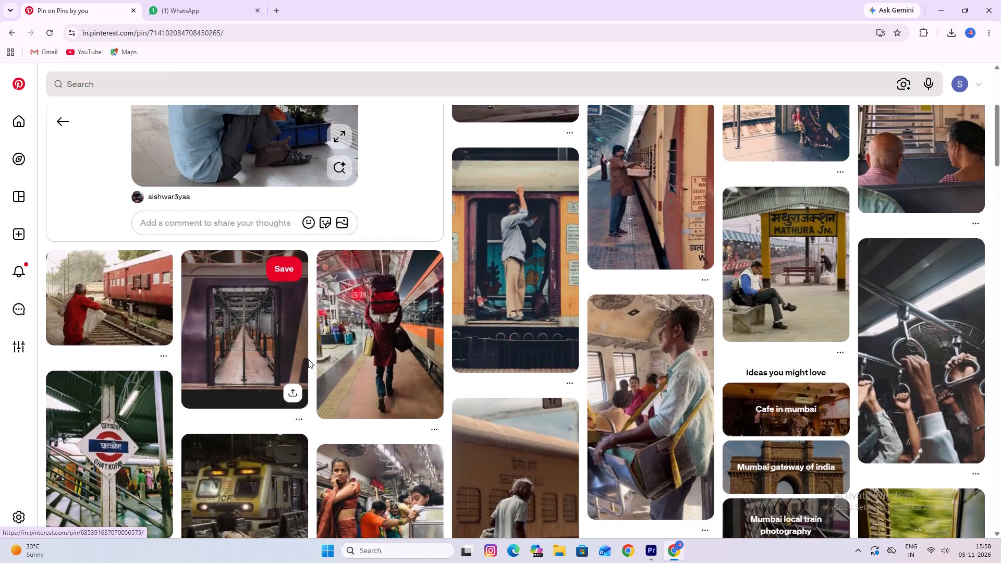
scroll(308, 359, "up", 9)
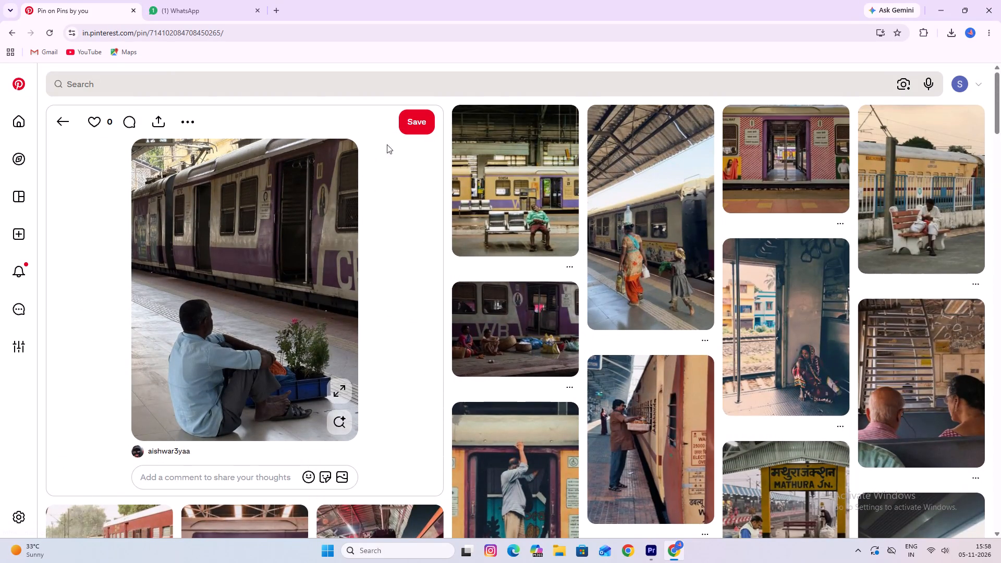
Save the picture of the man sitting beside the train as a JPEG image in the Downloads folder.
right_click(253, 252)
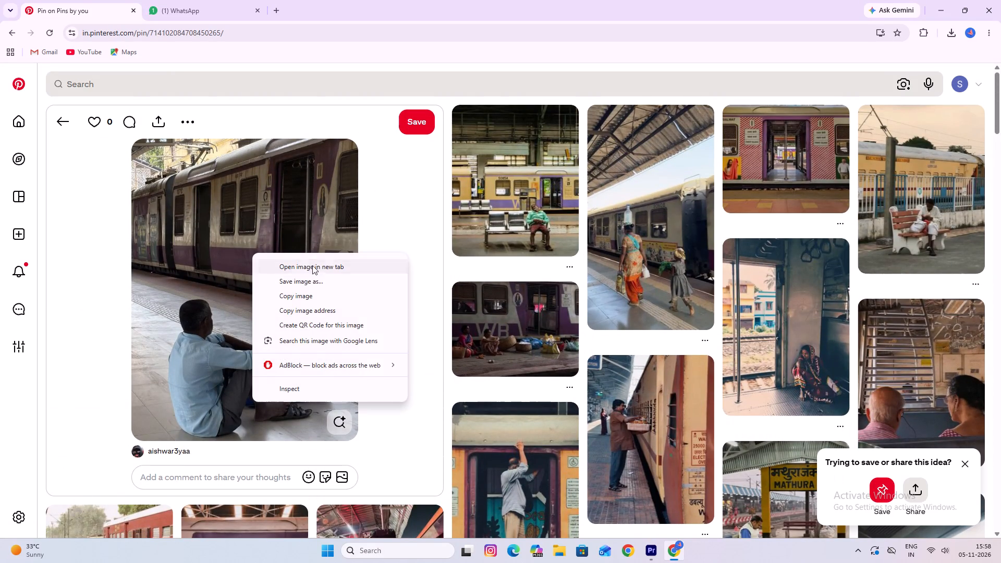
left_click(313, 277)
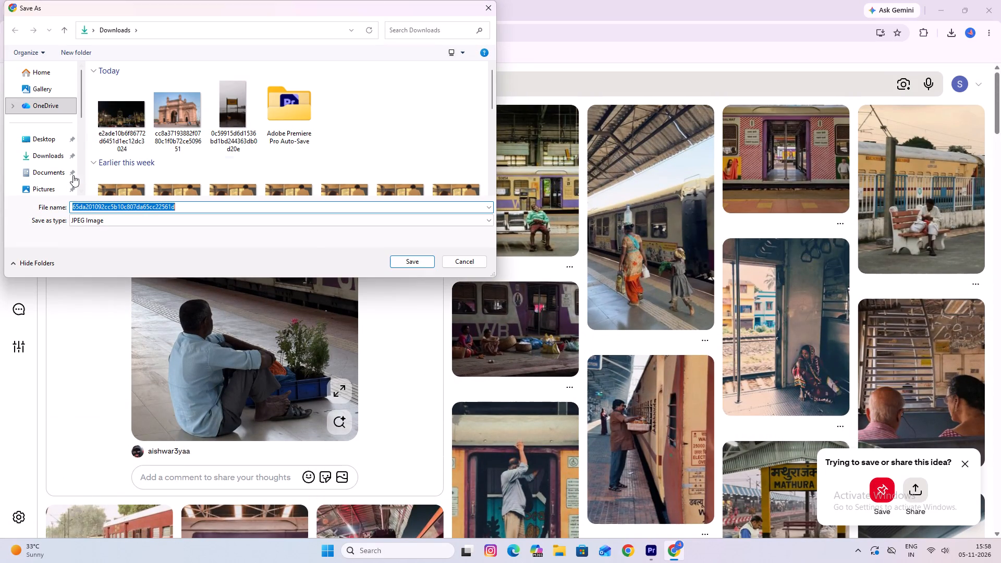
left_click(50, 156)
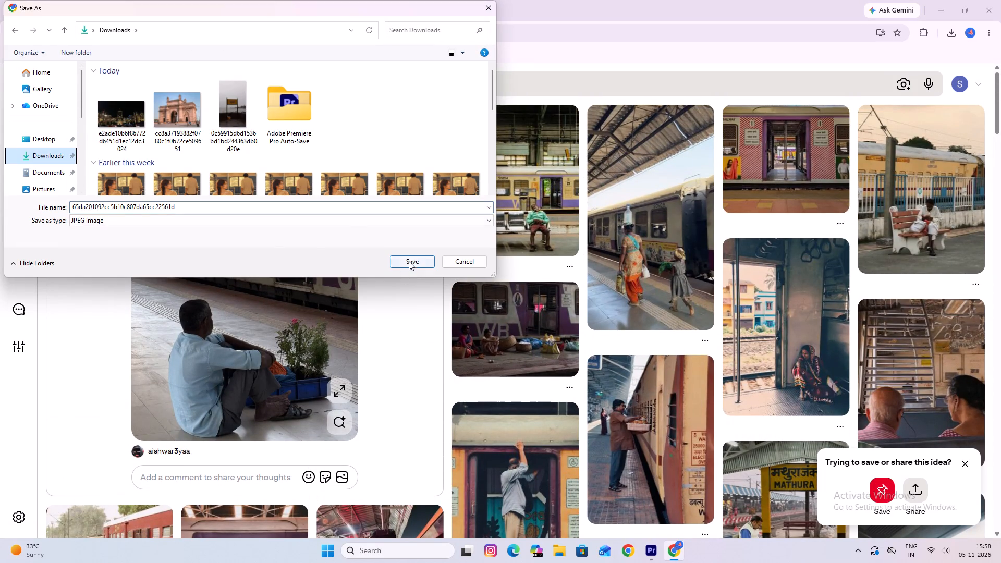
left_click(409, 261)
Import the newly downloaded train image from Chrome's recent downloads into the Premiere project bin.
left_click(644, 556)
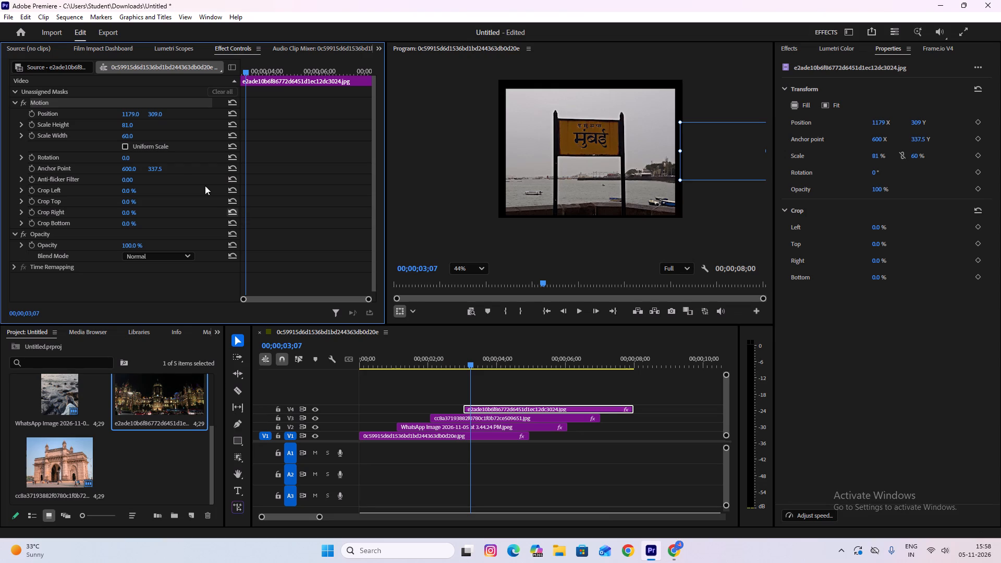
left_click(681, 550)
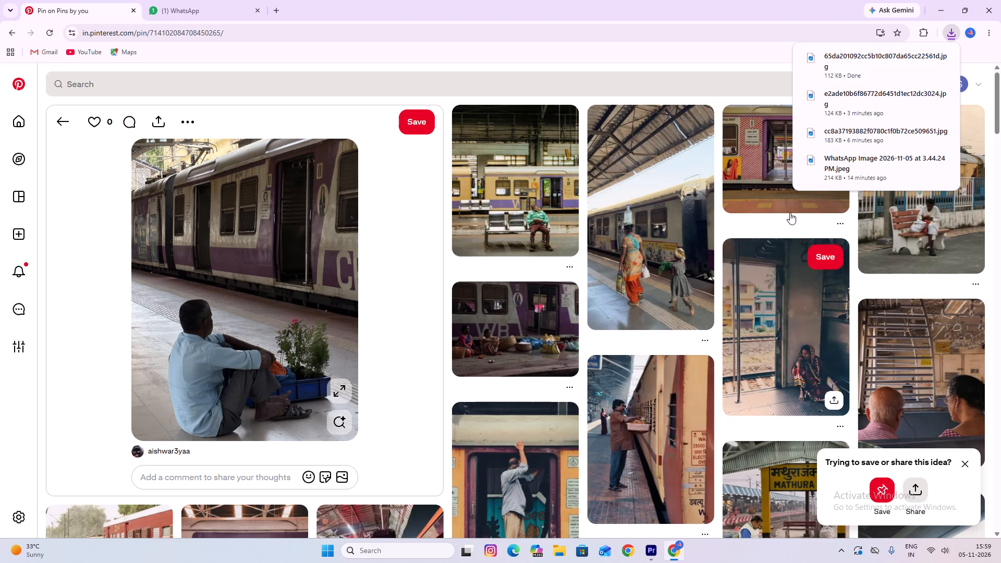
left_click_drag(861, 60, 531, 562)
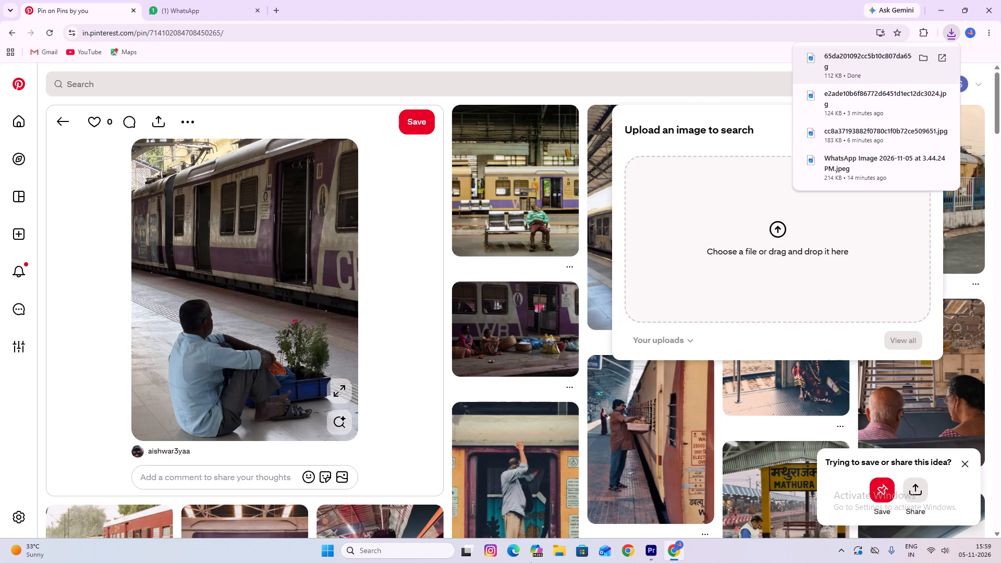
left_click_drag(531, 562, 207, 142)
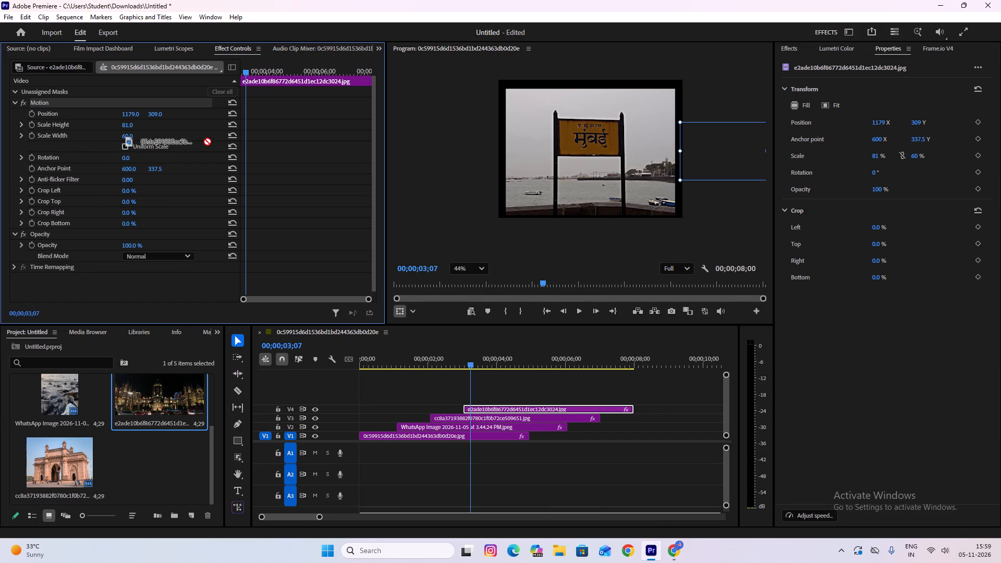
left_click_drag(207, 142, 143, 463)
Place the train image on a new V5 track starting at about 00;00;03;15, with the playhead at 00;00;04;09 over it.
left_click_drag(153, 466, 155, 466)
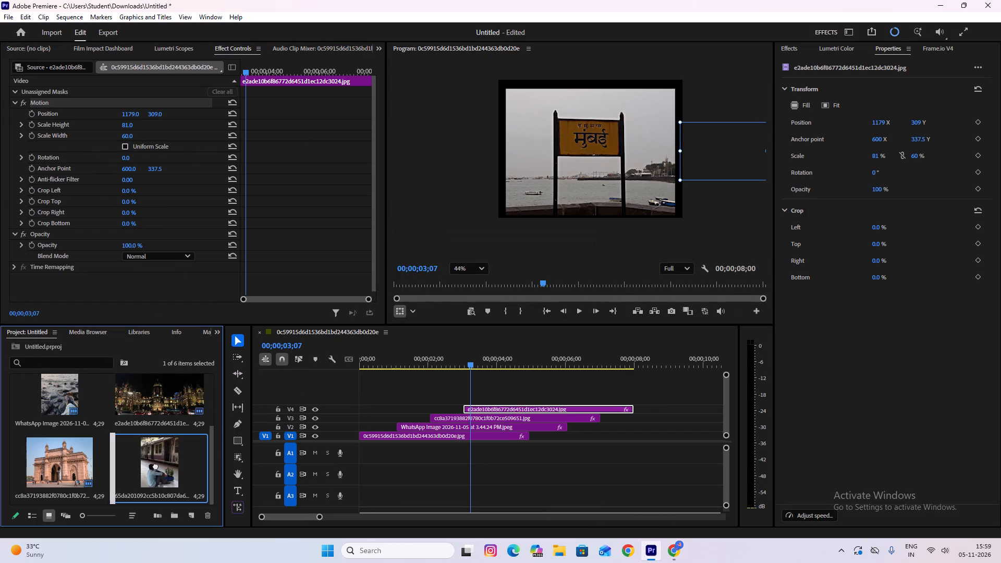
left_click_drag(155, 466, 480, 389)
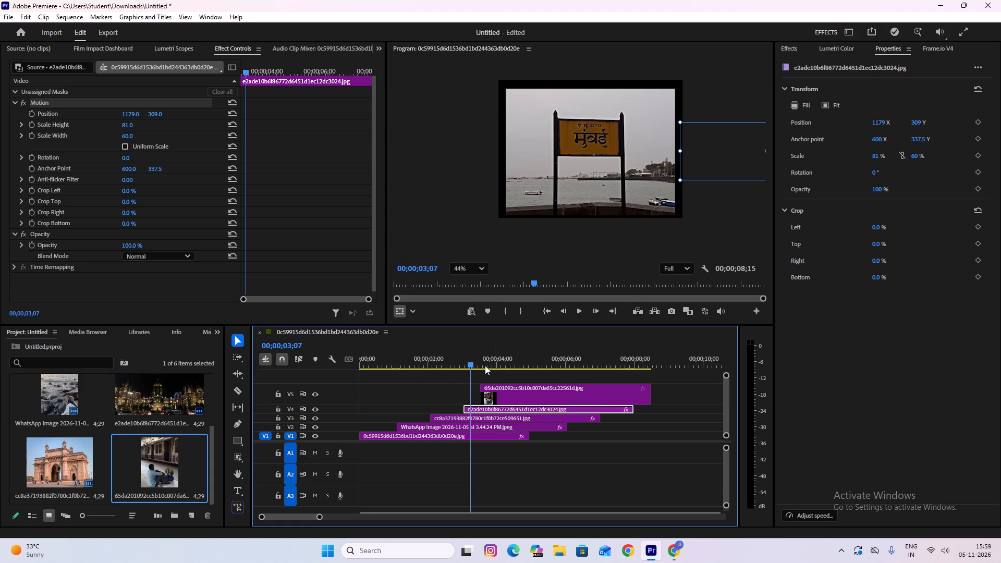
left_click_drag(469, 364, 506, 362)
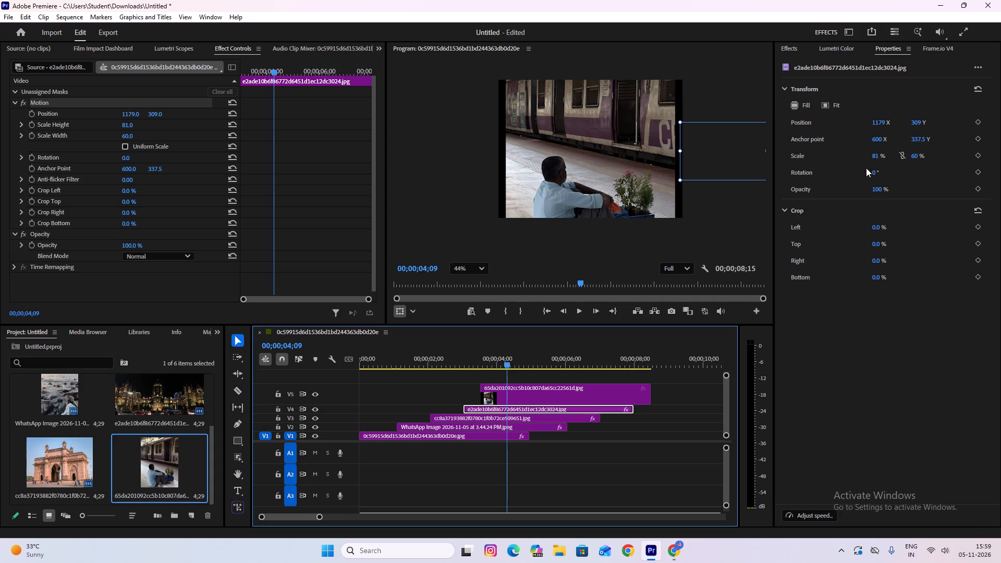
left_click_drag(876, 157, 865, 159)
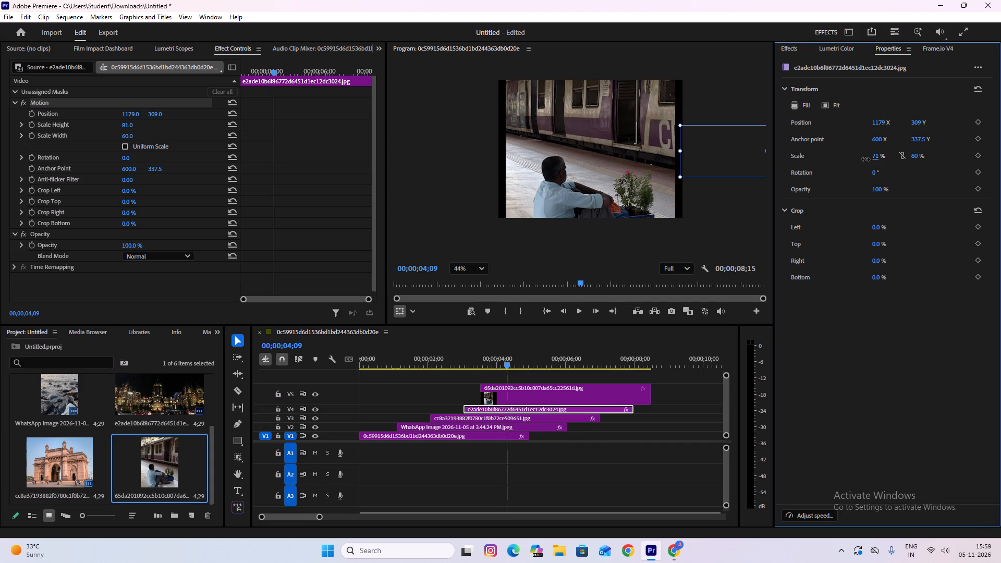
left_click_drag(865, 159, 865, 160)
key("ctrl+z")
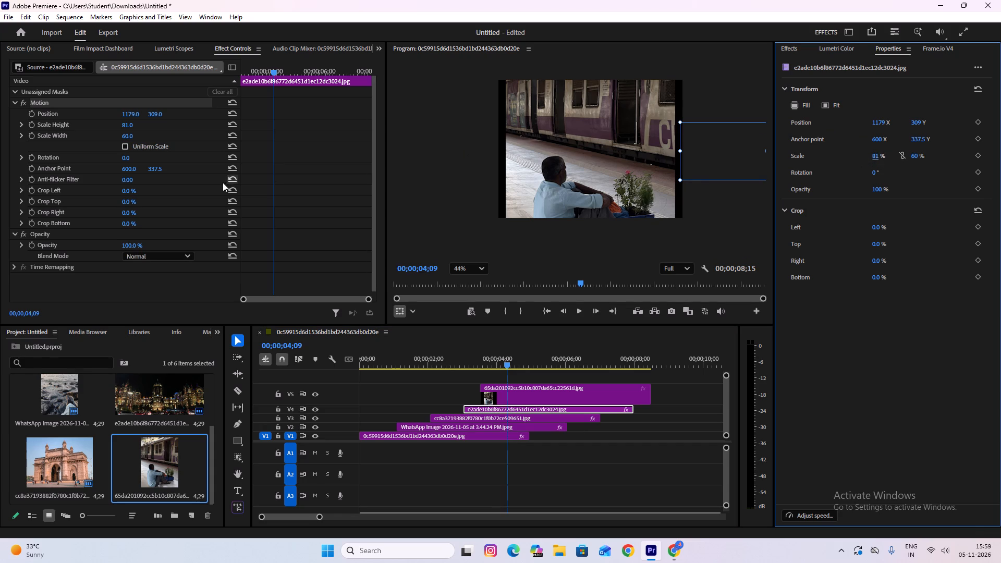
Scale the train image clip on V5 uniformly down to 53%.
left_click(523, 391)
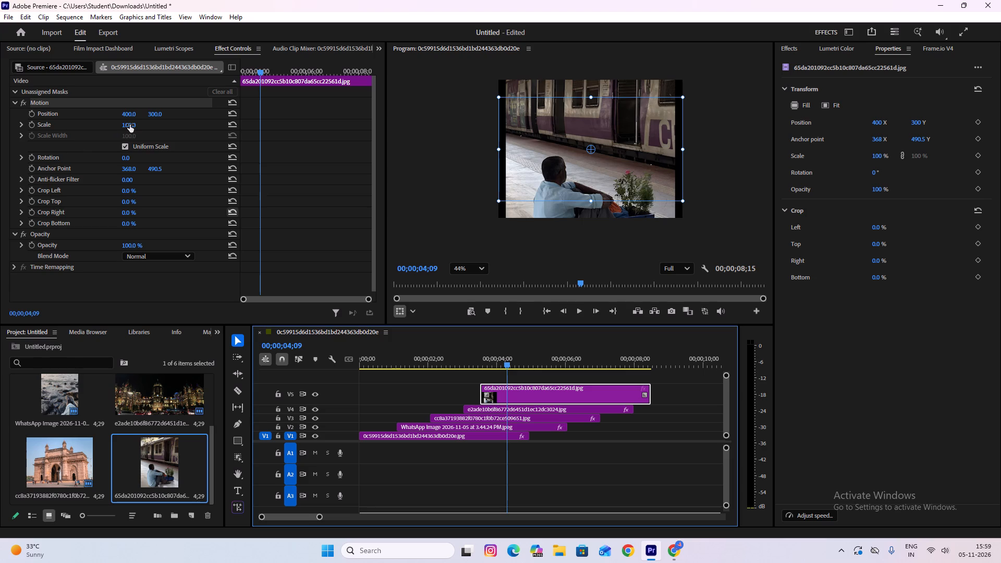
left_click_drag(130, 125, 109, 133)
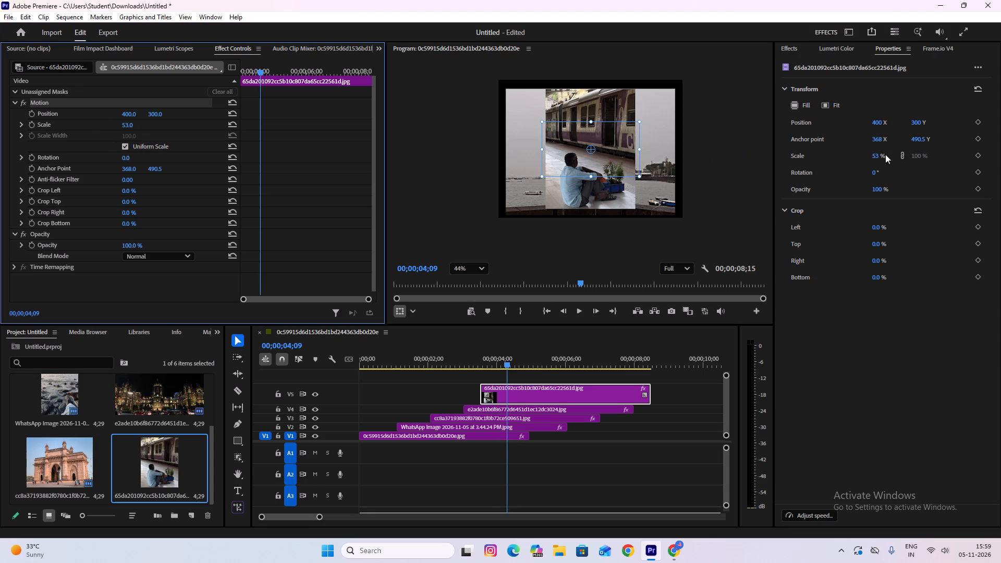
Apply the legacy Crop video effect to the train image clip on V5.
scroll(104, 192, "down", 7)
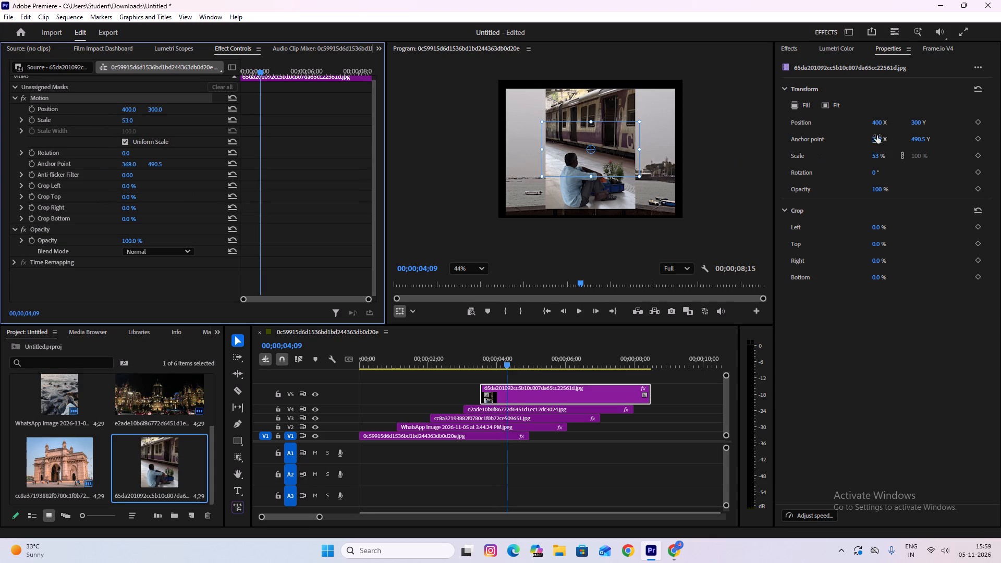
left_click(789, 45)
left_click_drag(826, 209, 627, 217)
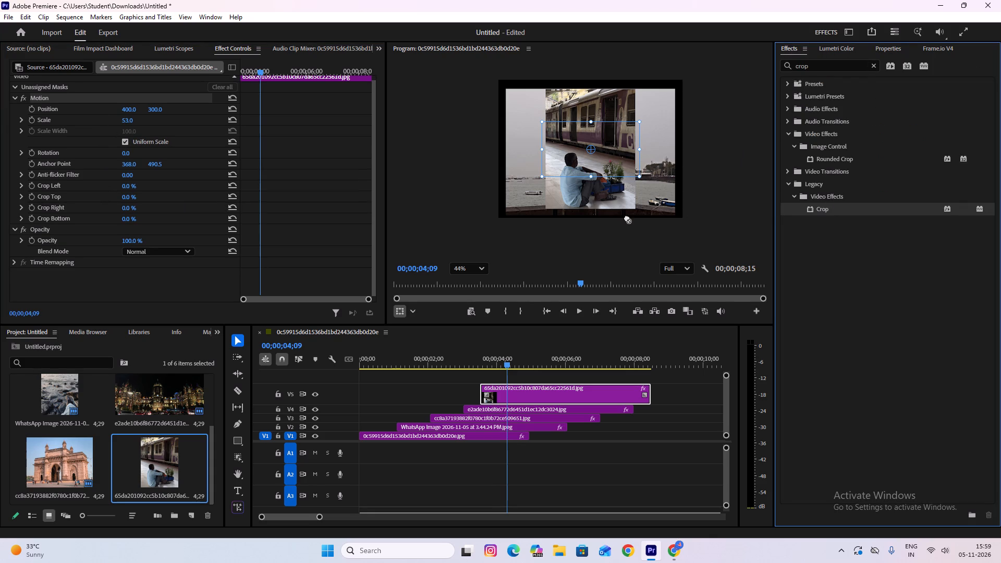
left_click_drag(627, 217, 154, 287)
scroll(151, 277, "down", 9)
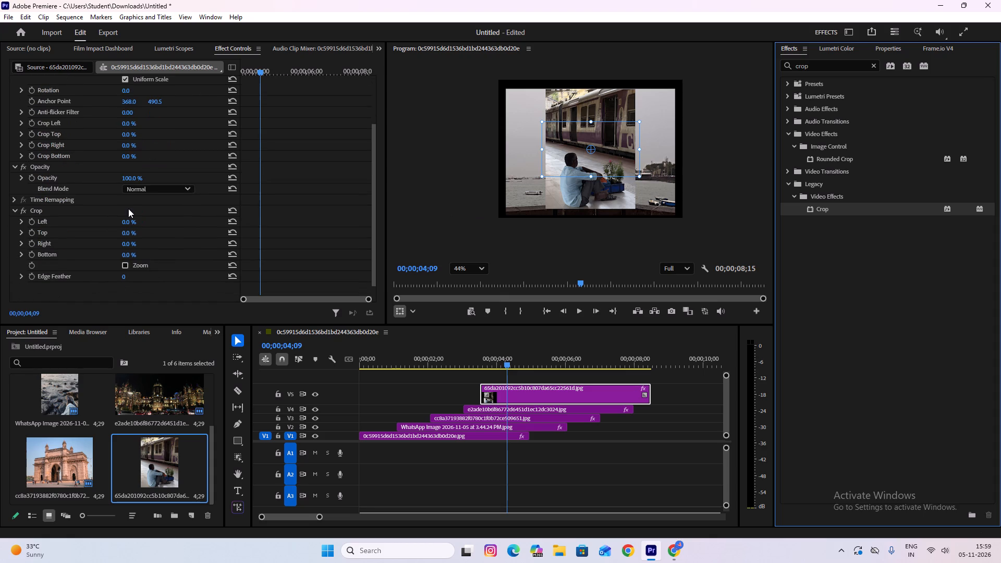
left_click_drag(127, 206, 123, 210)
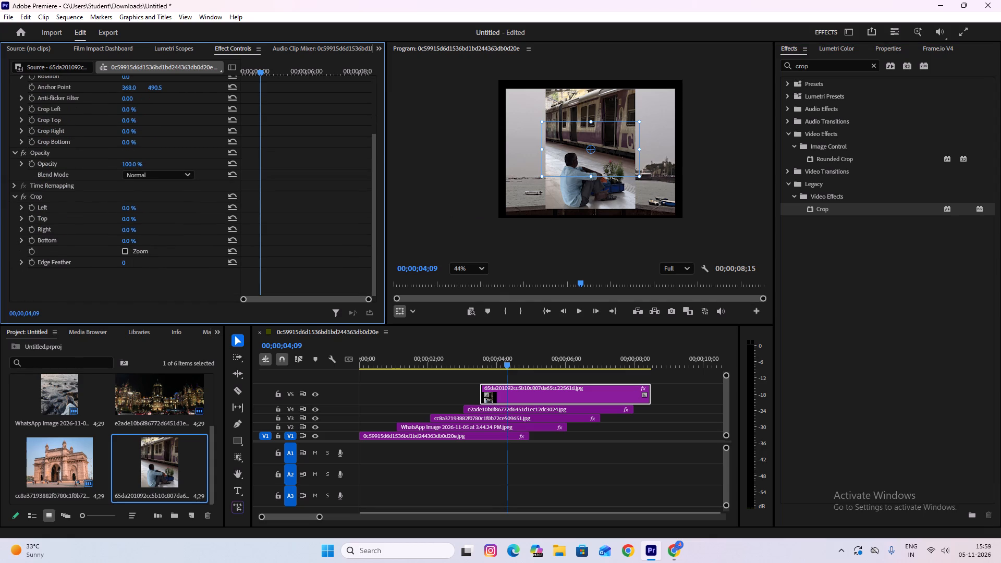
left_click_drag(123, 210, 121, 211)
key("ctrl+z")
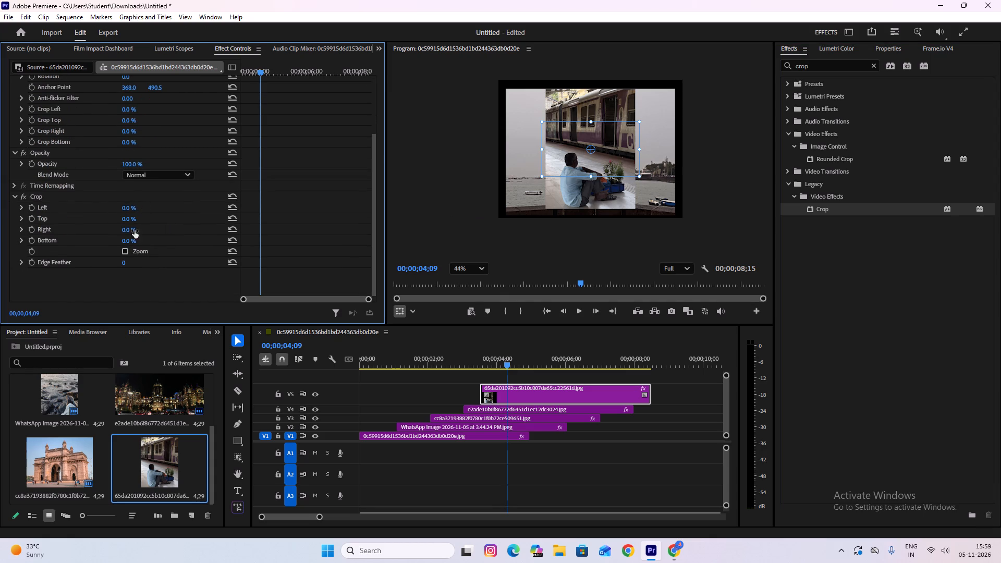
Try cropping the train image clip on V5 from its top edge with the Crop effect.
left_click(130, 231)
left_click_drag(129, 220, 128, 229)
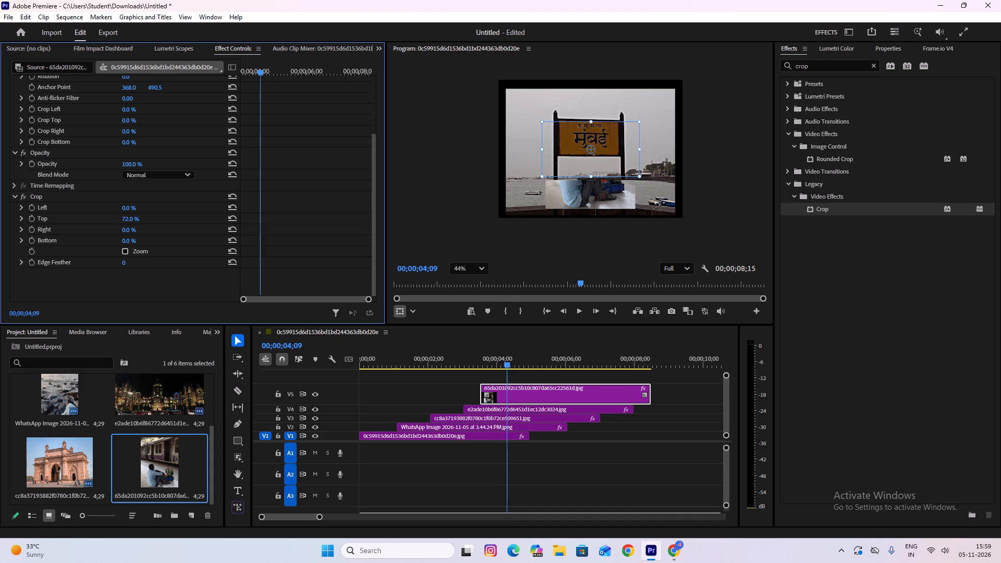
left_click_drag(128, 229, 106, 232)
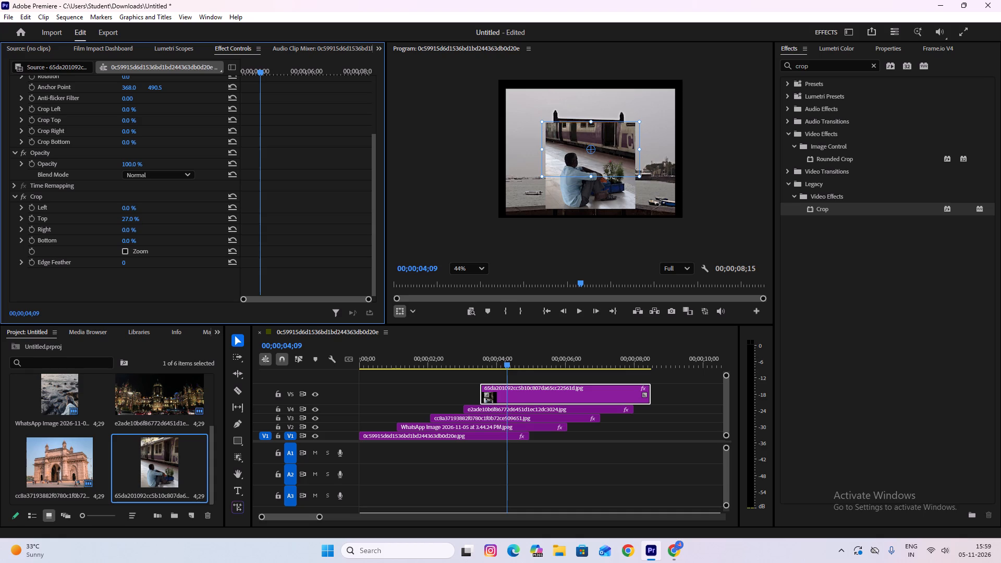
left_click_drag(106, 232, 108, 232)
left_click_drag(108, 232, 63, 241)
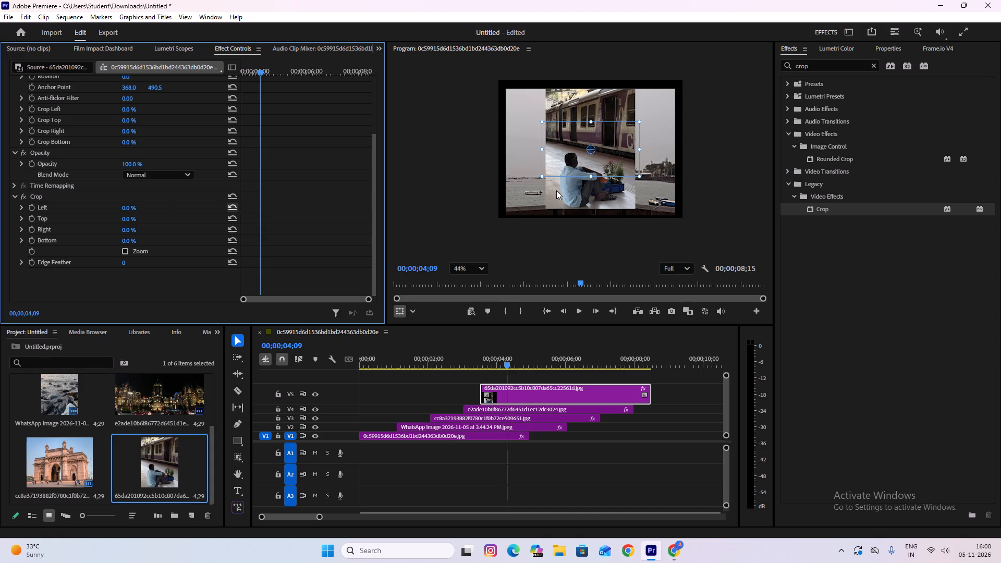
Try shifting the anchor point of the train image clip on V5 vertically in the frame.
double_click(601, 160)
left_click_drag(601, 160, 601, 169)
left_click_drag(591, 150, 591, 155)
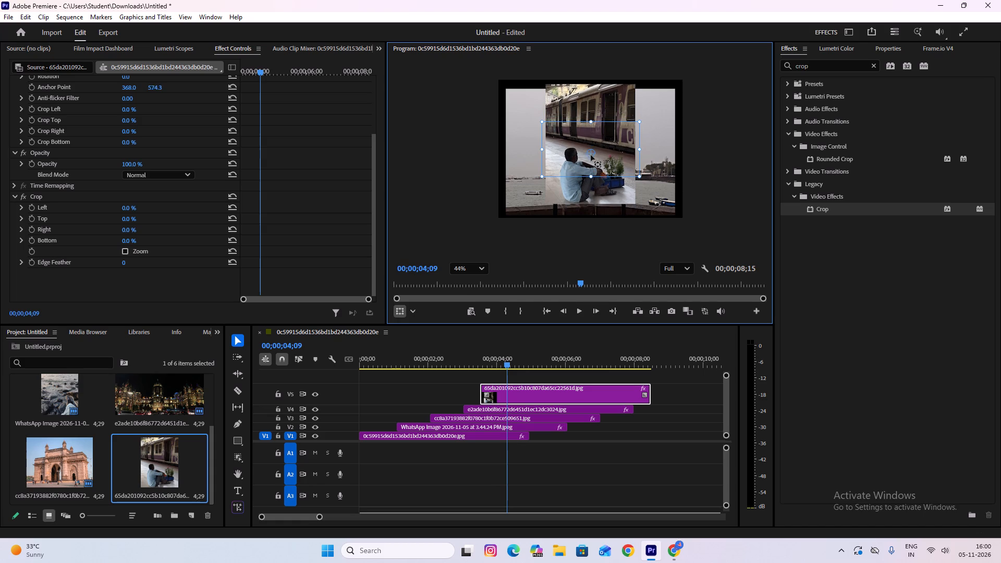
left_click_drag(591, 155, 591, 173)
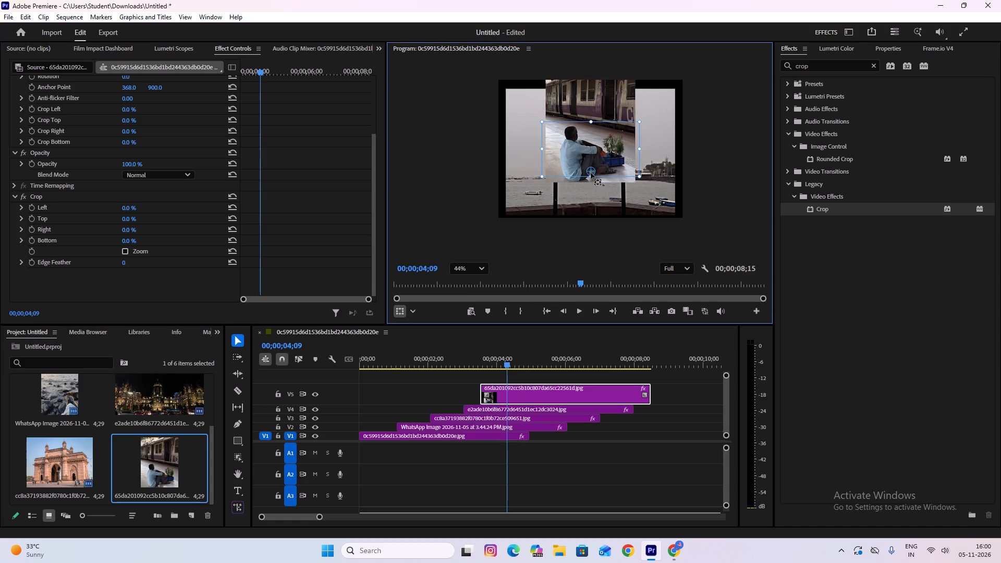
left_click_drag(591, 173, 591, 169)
Undo the train image edits back through its placement on V5, so the clip is removed from the sequence.
key("ctrl+z")
key("ctrl+z")
key("ctrl+z")
key("ctrl+z")
key("ctrl+z")
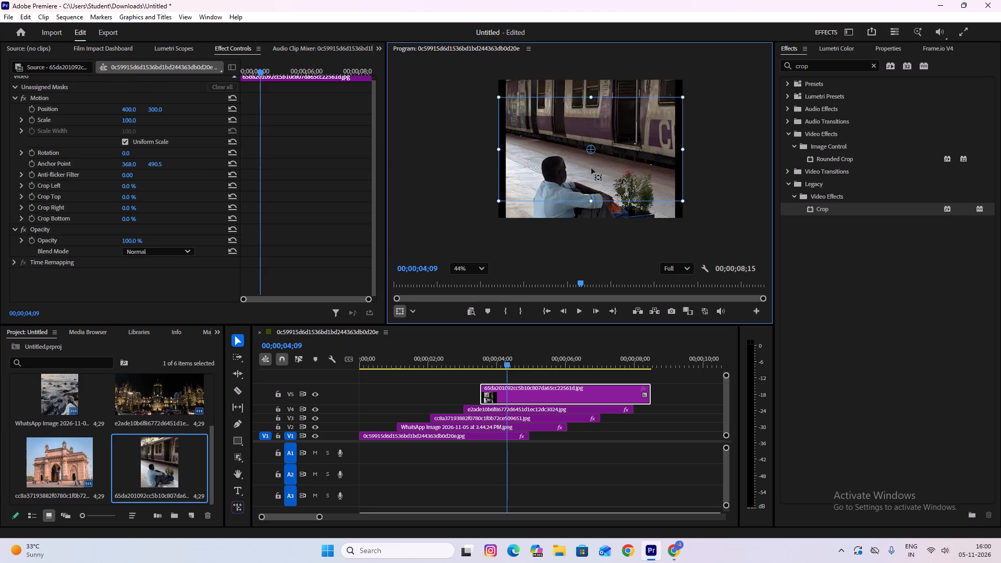
key("ctrl+z")
Switch to Chrome and look through the related Pinterest pins under the train picture for another Mumbai local image.
left_click(672, 544)
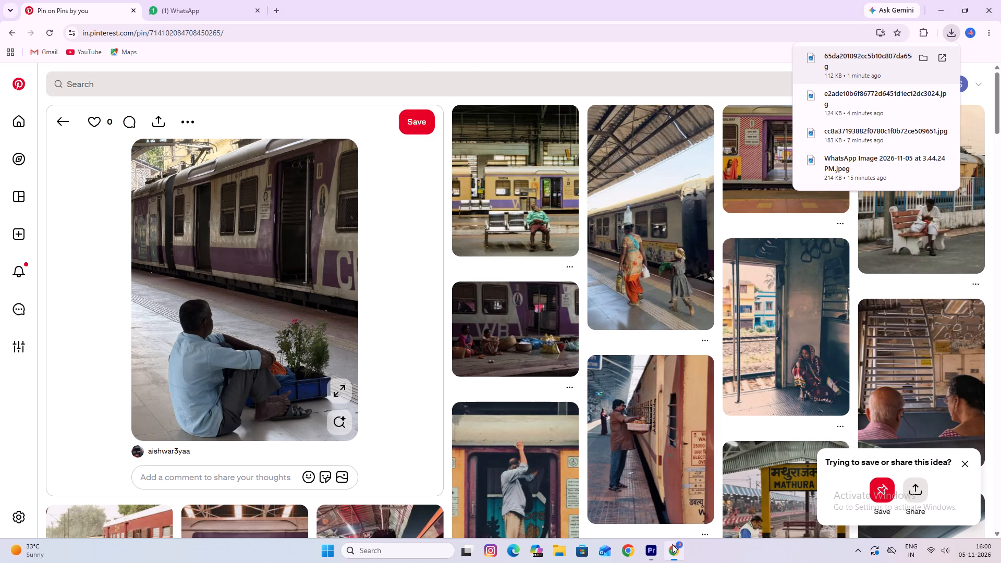
scroll(692, 348, "down", 9)
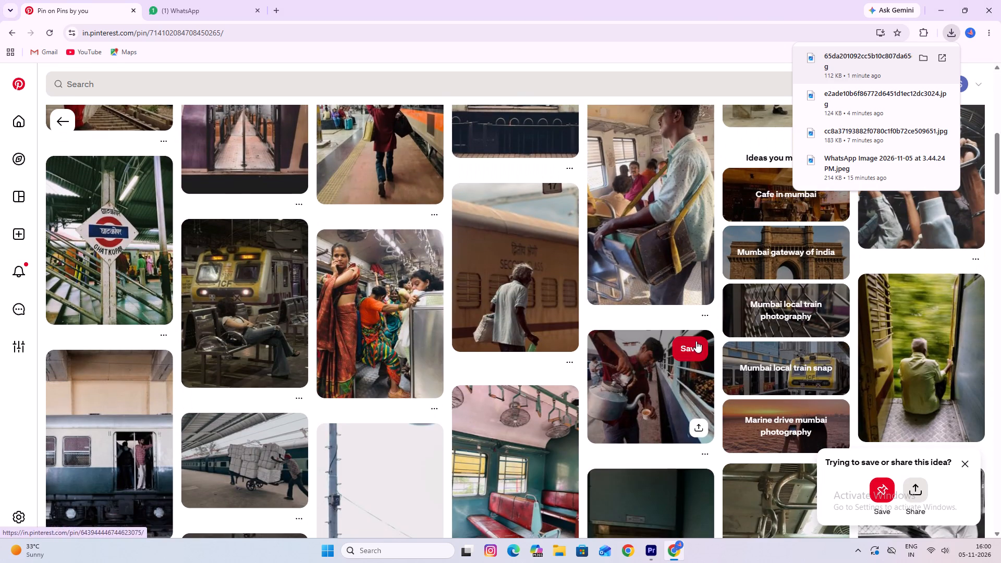
scroll(477, 346, "down", 4)
scroll(475, 348, "up", 4)
scroll(475, 342, "down", 4)
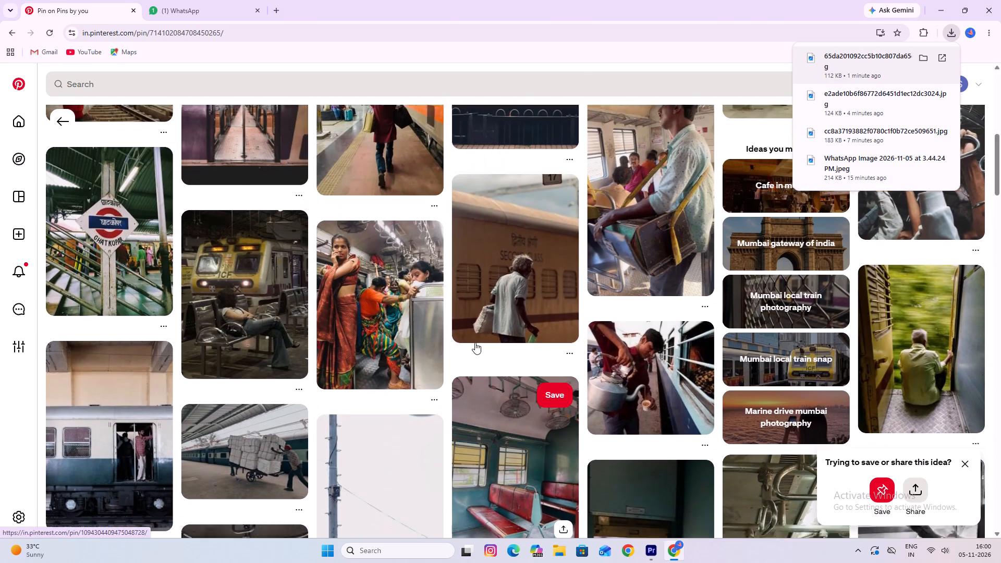
scroll(475, 342, "down", 5)
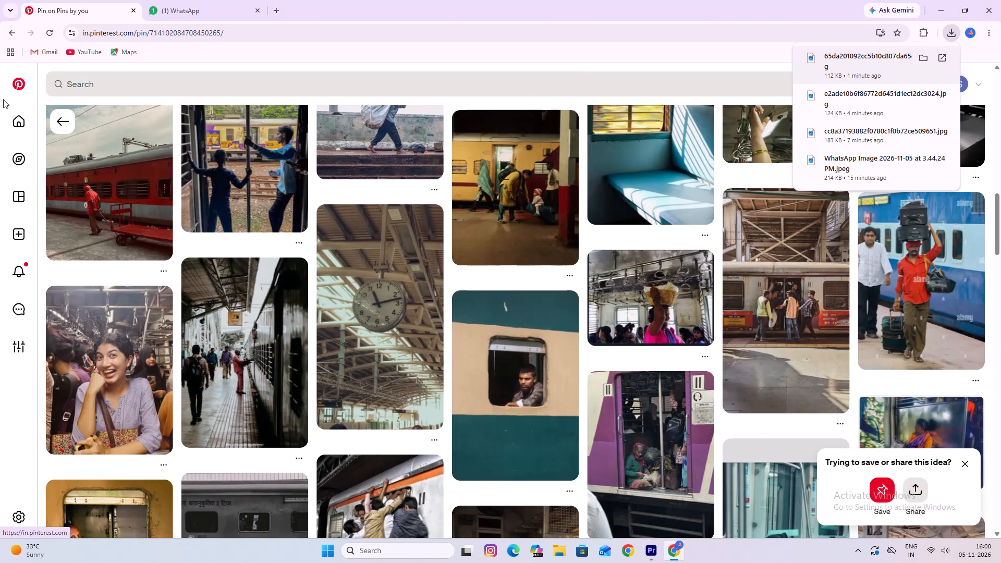
Return to the "mumbai local" results, open the yellow-fronted train at the platform, examine its related pins, and close Chrome.
left_click(58, 120)
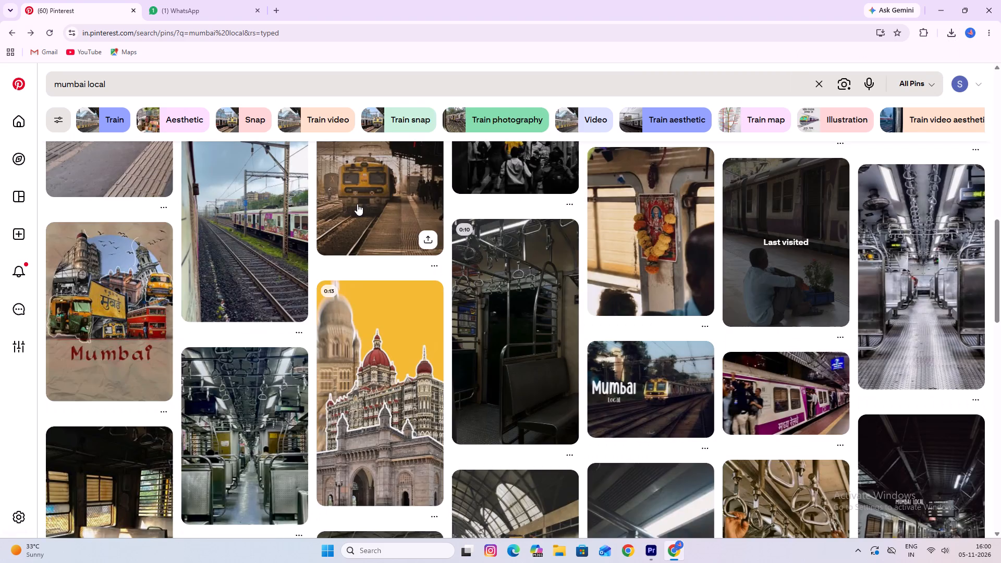
scroll(357, 204, "up", 20)
scroll(357, 204, "up", 3)
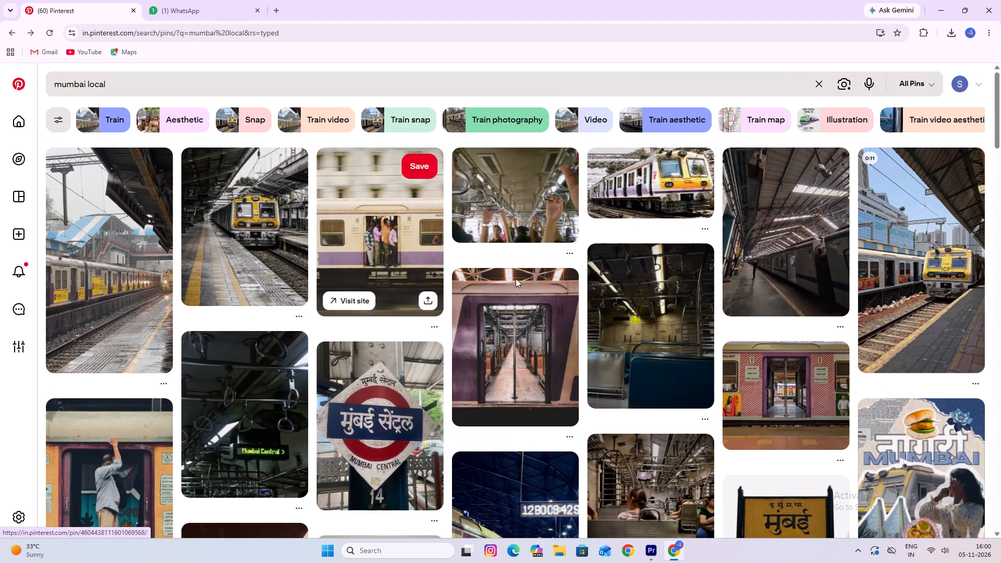
left_click(246, 237)
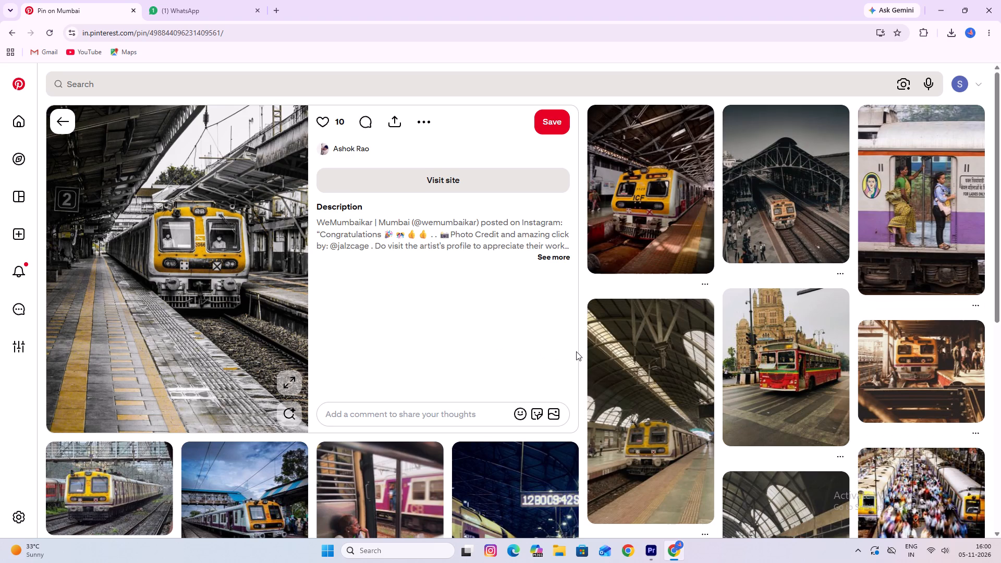
scroll(576, 351, "down", 5)
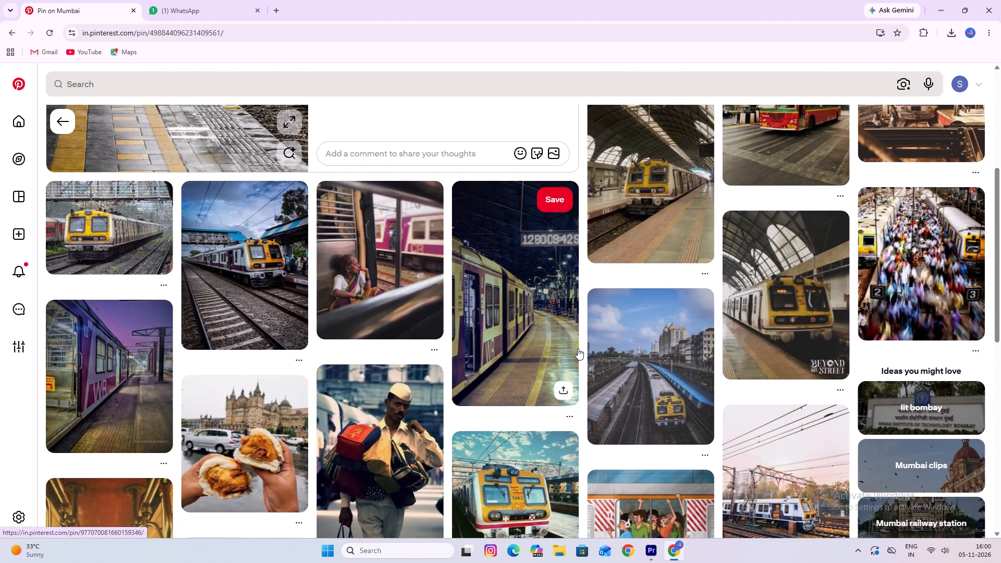
scroll(578, 348, "down", 3)
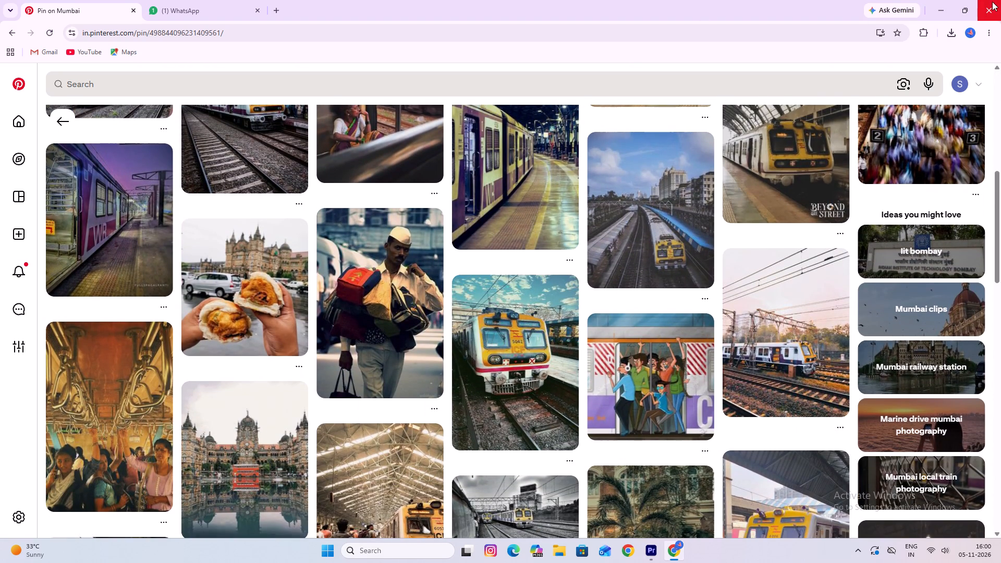
left_click(989, 9)
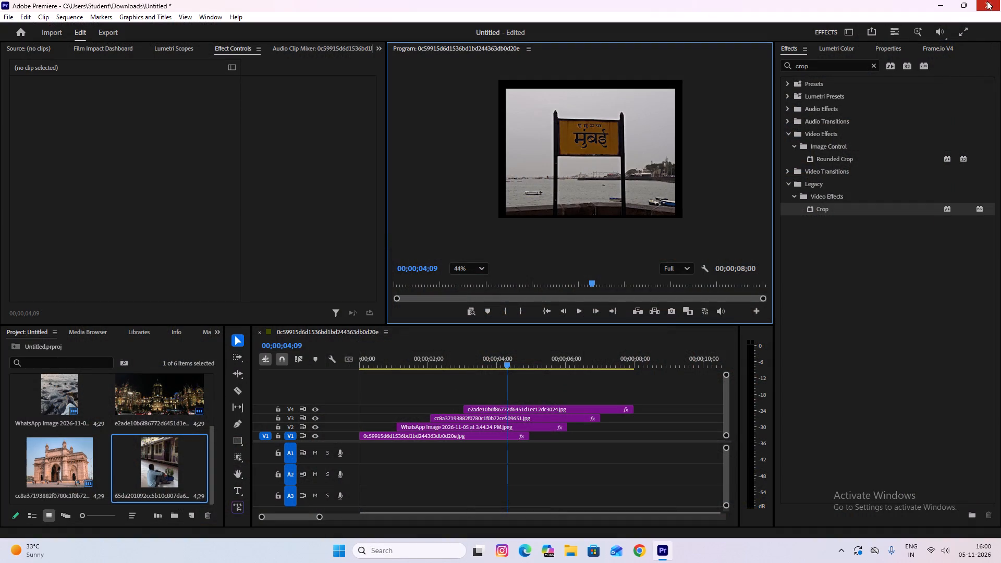
Close the Untitled project and quit Premiere.
left_click(987, 2)
left_click(518, 306)
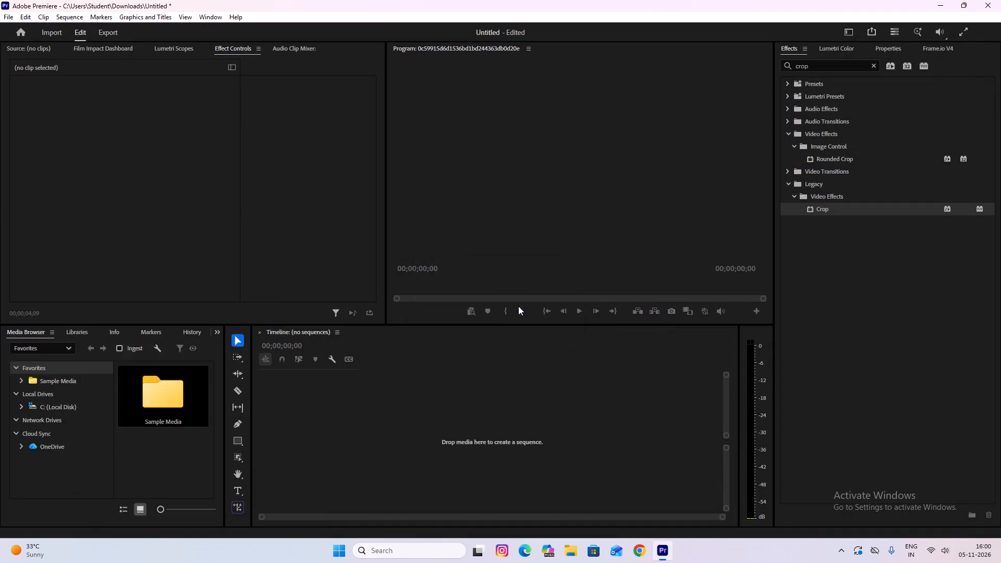